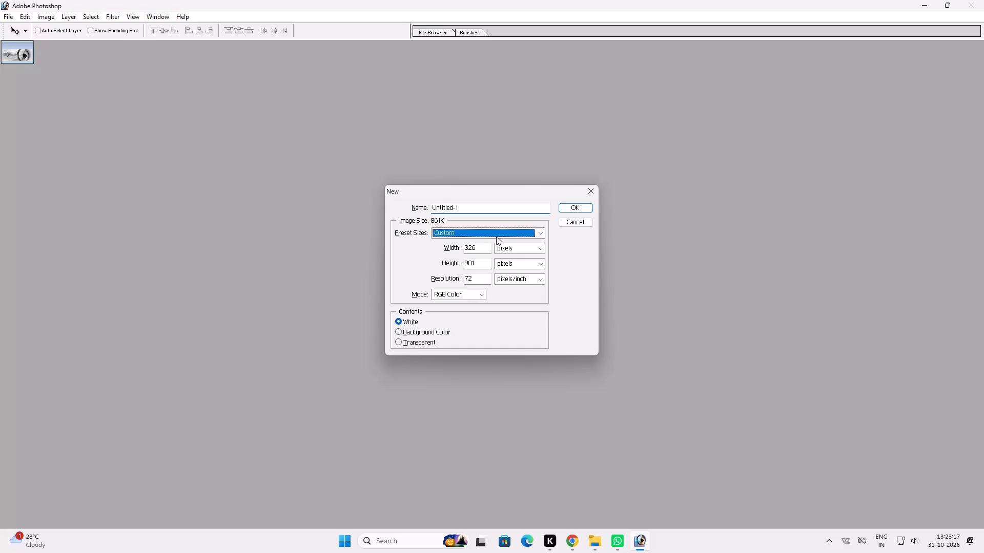
# Create a new white document 12 inches wide and 94 inches high at 72 pixels/inch in CMYK Color mode.
pyautogui.write('12')
pyautogui.press('Tab')
pyautogui.press('Down')
pyautogui.press('Tab')
pyautogui.press('9')
pyautogui.press('4')
pyautogui.press('Tab')
pyautogui.press('Down')
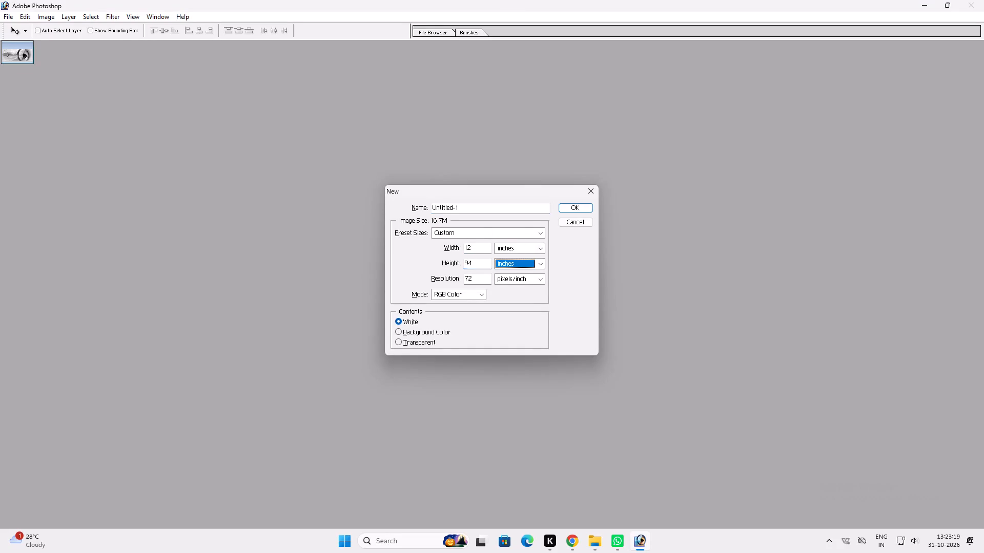
pyautogui.press('Tab')
pyautogui.press('Tab')
pyautogui.press('Tab')
pyautogui.press('Right')
pyautogui.press('Return')
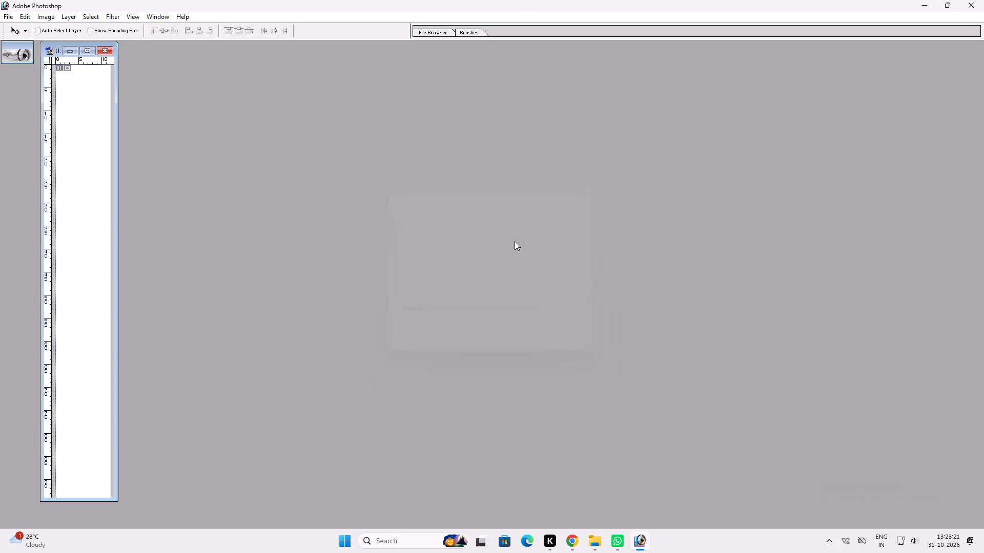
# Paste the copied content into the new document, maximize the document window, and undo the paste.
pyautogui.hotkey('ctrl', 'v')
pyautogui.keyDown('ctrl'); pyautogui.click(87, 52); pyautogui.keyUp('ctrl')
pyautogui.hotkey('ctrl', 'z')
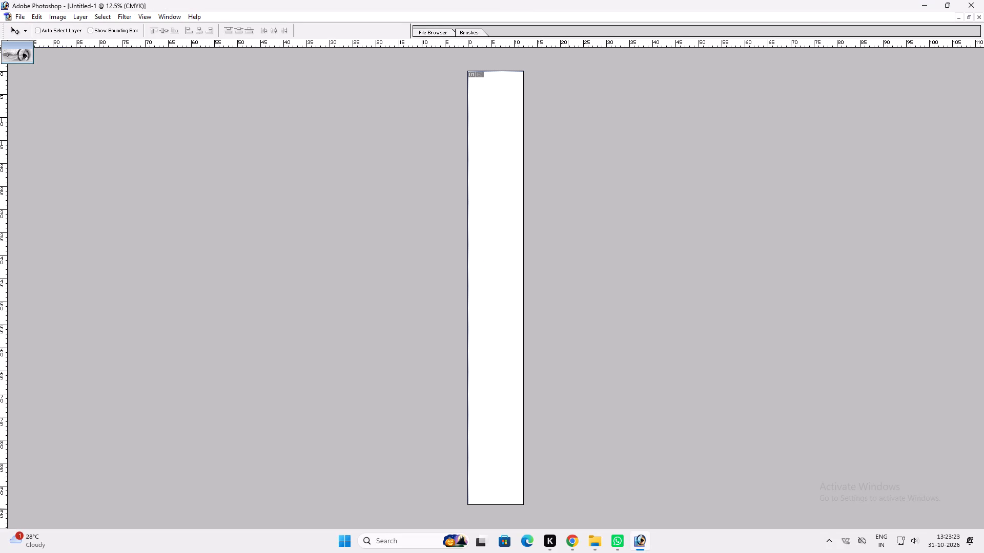
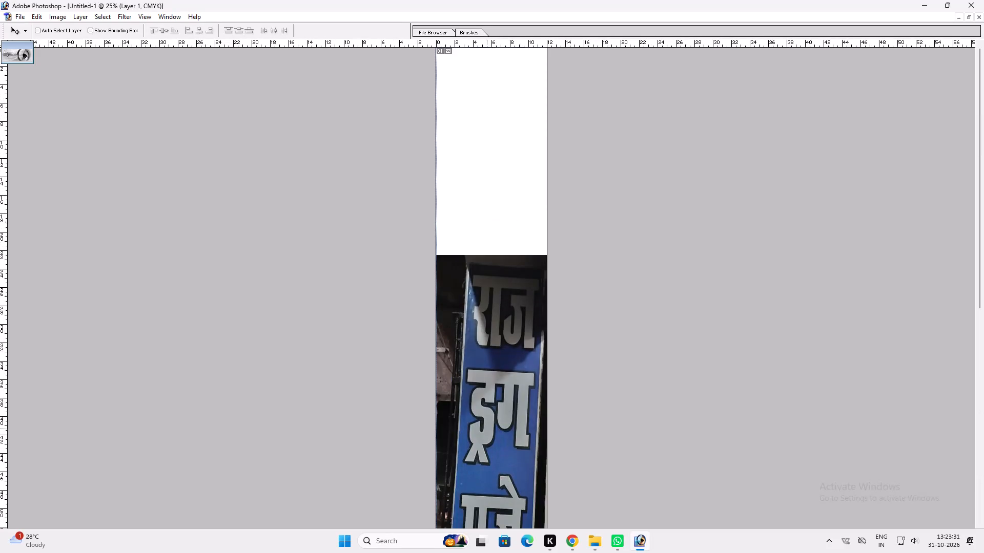
# Fit the whole page in view, then cut the white background's contents and paste them back as a separate layer.
pyautogui.press('v')
pyautogui.press('v')
pyautogui.press('space')
pyautogui.rightClick(455, 198)
pyautogui.moveTo(463, 201); pyautogui.dragTo(468, 201)
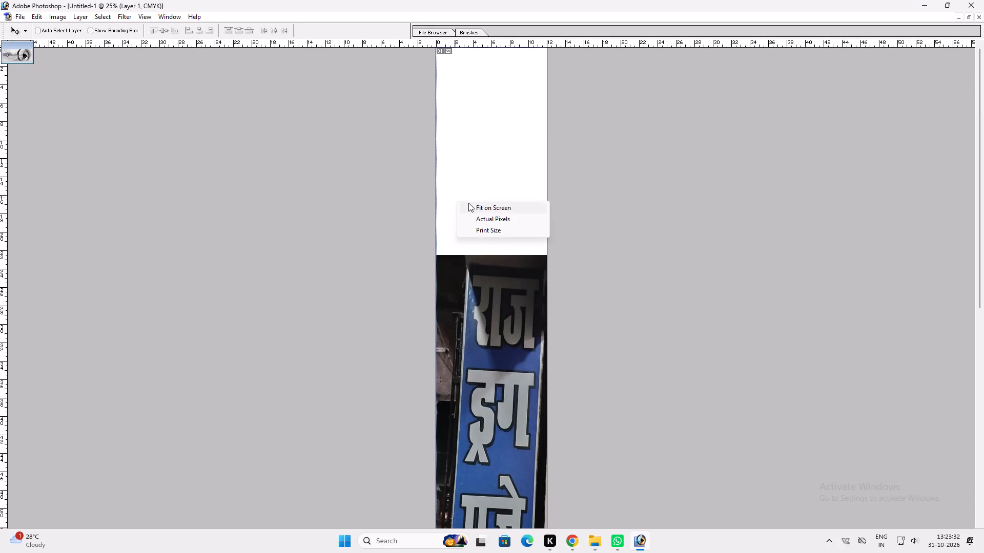
pyautogui.press('v')
pyautogui.moveTo(473, 200); pyautogui.dragTo(479, 203)
pyautogui.press('v')
pyautogui.press('space')
pyautogui.press('space')
pyautogui.press('space')
pyautogui.press('space')
pyautogui.press('space')
pyautogui.press('space')
pyautogui.press('space')
pyautogui.press('space')
pyautogui.rightClick(478, 185)
pyautogui.click(481, 189)
pyautogui.press('v')
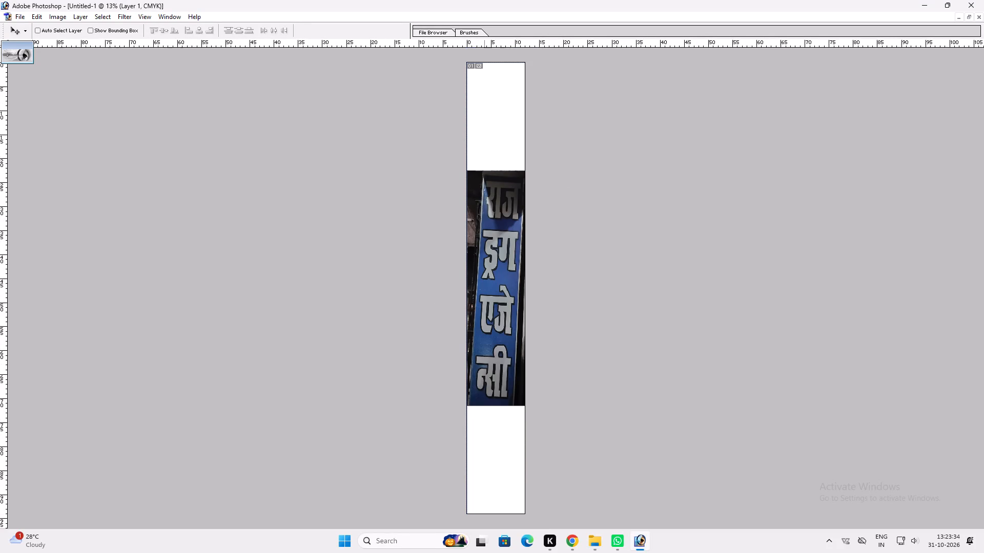
pyautogui.rightClick(484, 166)
pyautogui.click(488, 170)
pyautogui.hotkey('ctrl', 'a')
pyautogui.hotkey('ctrl', 'x')
pyautogui.hotkey('ctrl', 'v')
# Give the pasted background layer a dark blue Color Overlay of C 100, M 100, Y 0, K 30.
pyautogui.hotkey('alt', 'y')
pyautogui.press('n')
pyautogui.hotkey('alt', 'l')
pyautogui.hotkey('alt', 'y')
pyautogui.press('n')
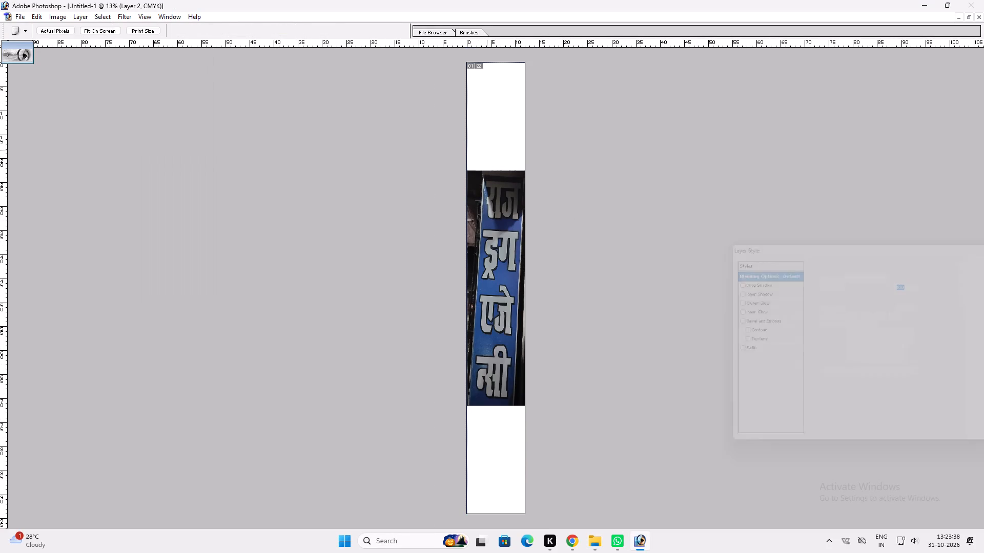
pyautogui.click(766, 361)
pyautogui.click(906, 268)
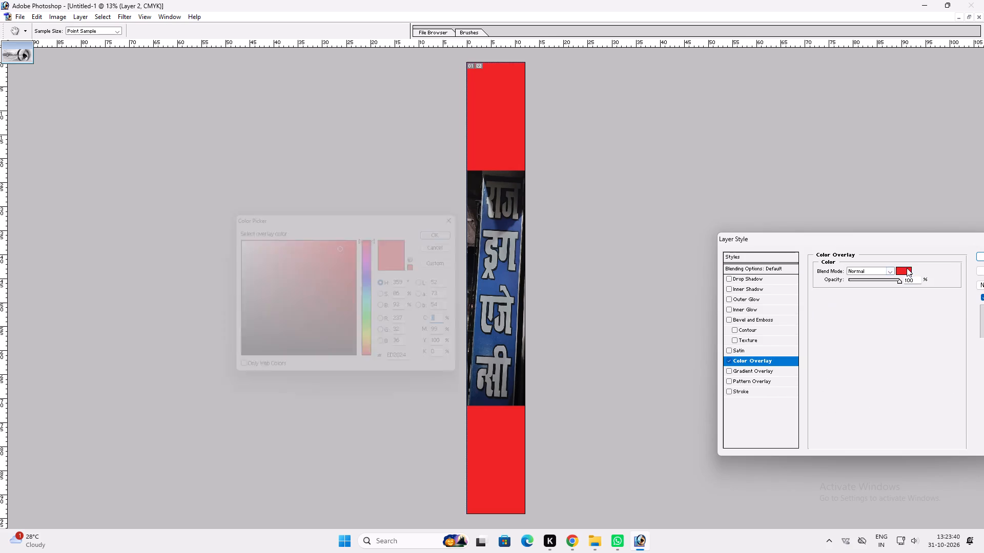
pyautogui.press('Tab')
pyautogui.press('0')
pyautogui.hotkey('shift', 'Tab')
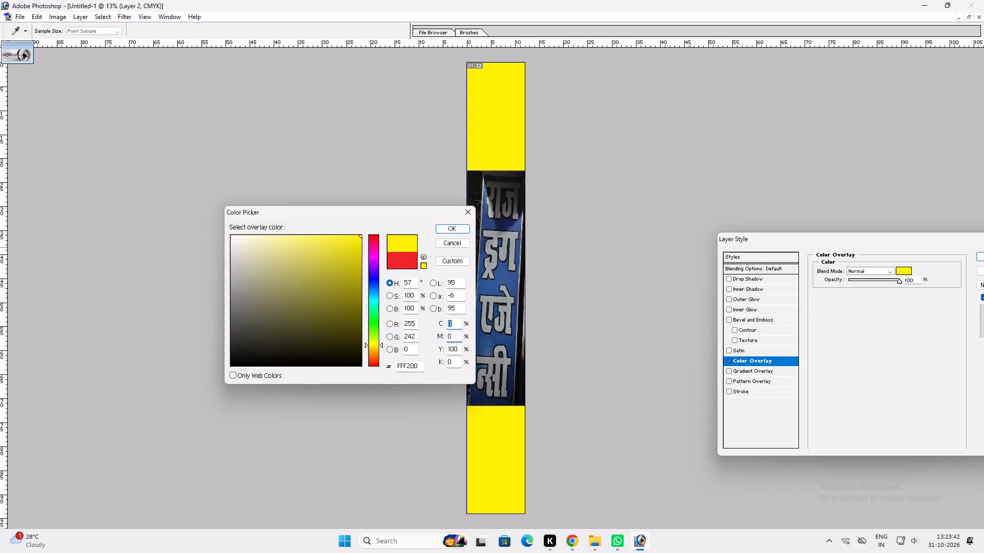
pyautogui.press('Tab')
pyautogui.write('100')
pyautogui.press('Tab')
pyautogui.hotkey('shift', 'Tab')
pyautogui.hotkey('shift', 'Tab')
pyautogui.write('100')
pyautogui.press('Tab')
pyautogui.press('0')
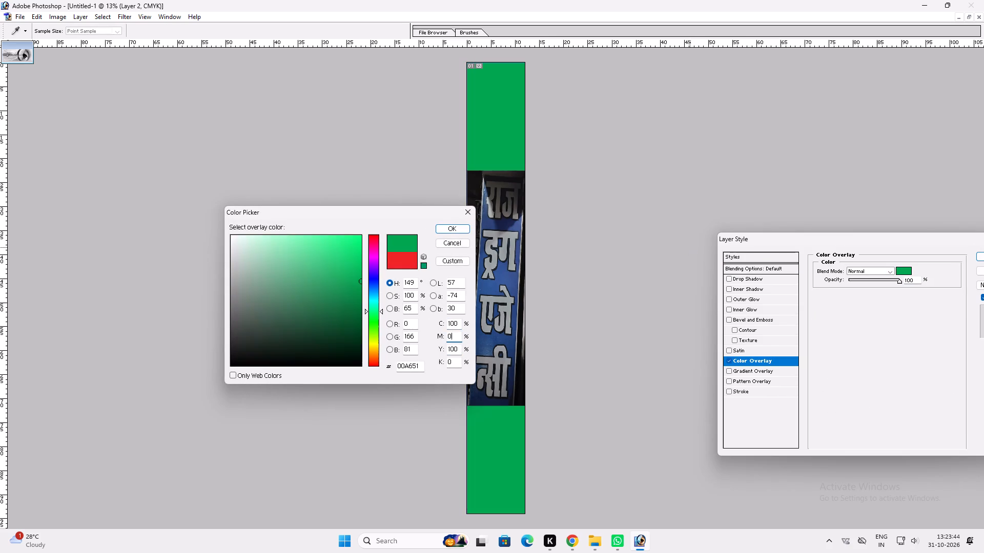
pyautogui.hotkey('shift', 'Tab')
pyautogui.press('Tab')
pyautogui.write('100')
pyautogui.press('Tab')
pyautogui.press('0')
pyautogui.hotkey('shift', 'Tab')
pyautogui.press('Tab')
pyautogui.write('30')
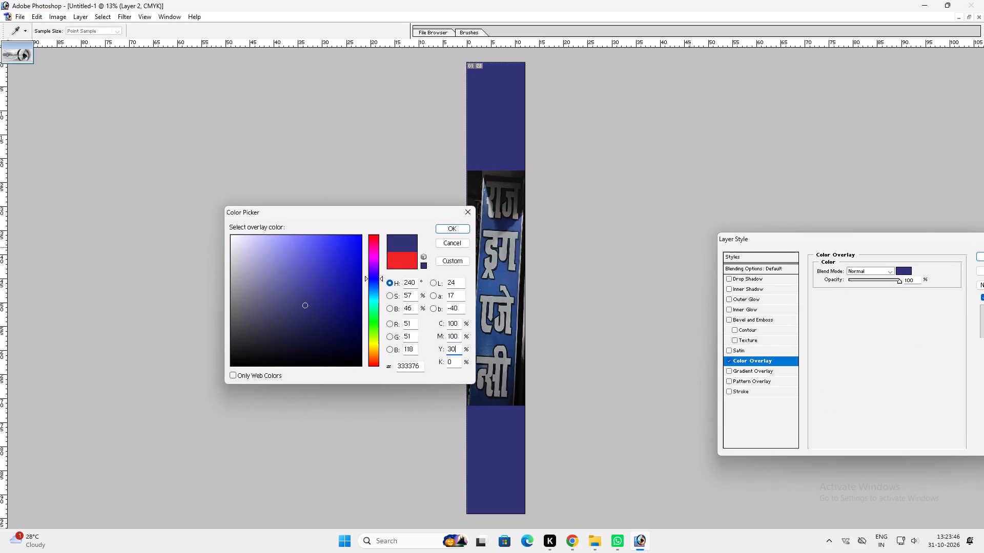
pyautogui.hotkey('shift', 'Tab')
pyautogui.press('Tab')
pyautogui.press('0')
pyautogui.press('Tab')
pyautogui.write('30')
pyautogui.press('Return')
pyautogui.press('Return')
# Add the text राज in the RAJ 05 font on the blue area above the sign photo.
pyautogui.press('v')
pyautogui.hotkey('ctrl', '+')
pyautogui.hotkey('ctrl', '+')
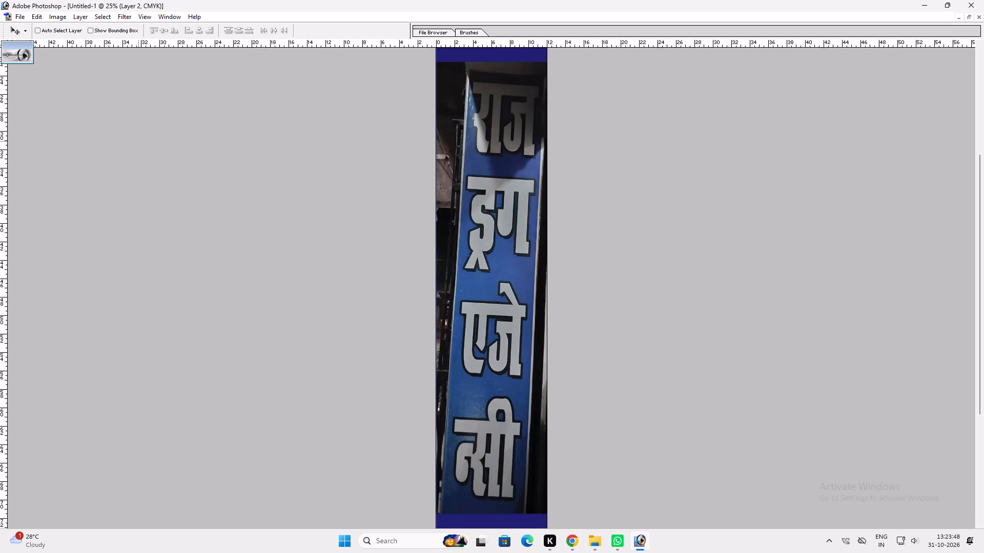
pyautogui.press('space')
pyautogui.press('space')
pyautogui.press('space')
pyautogui.press('space')
pyautogui.press('space')
pyautogui.press('space')
pyautogui.press('space')
pyautogui.press('space')
pyautogui.press('space')
pyautogui.press('space')
pyautogui.press('space')
pyautogui.press('space')
pyautogui.press('space')
pyautogui.press('space')
pyautogui.press('space')
pyautogui.press('space')
pyautogui.press('space')
pyautogui.press('space')
pyautogui.press('space')
pyautogui.moveTo(476, 139); pyautogui.dragTo(482, 368)
pyautogui.moveTo(471, 273); pyautogui.dragTo(483, 277, button='right')
pyautogui.click(487, 279)
pyautogui.hotkey('ctrl', '+')
pyautogui.hotkey('ctrl', '+')
pyautogui.press('space')
pyautogui.press('space')
pyautogui.press('space')
pyautogui.press('space')
pyautogui.moveTo(428, 166); pyautogui.dragTo(382, 552)
pyautogui.write('tt')
pyautogui.write('ttttt')
pyautogui.click(475, 111)
pyautogui.press('f')
pyautogui.press('f')
pyautogui.press('f')
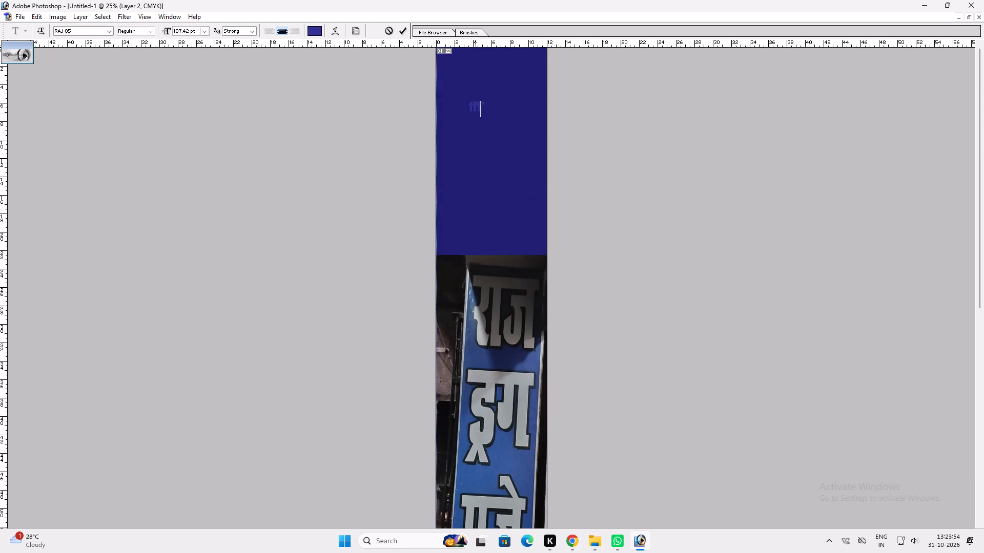
pyautogui.hotkey('ctrl', 'a')
pyautogui.write('jkt')
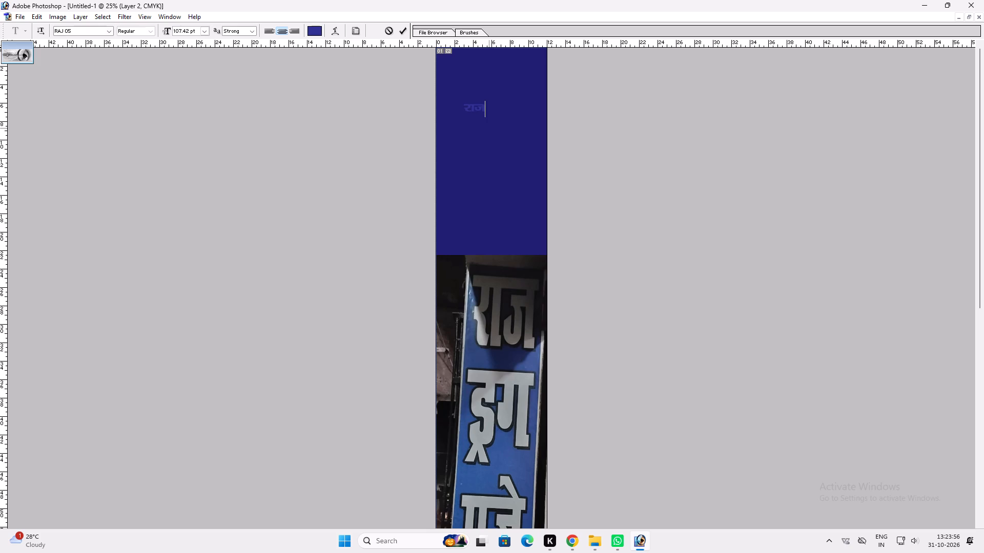
pyautogui.press('Return')
# Enlarge the राज text with Free Transform so it spans over half the banner's width.
pyautogui.write('vv')
pyautogui.press('space')
pyautogui.rightClick(488, 128)
pyautogui.click(495, 130)
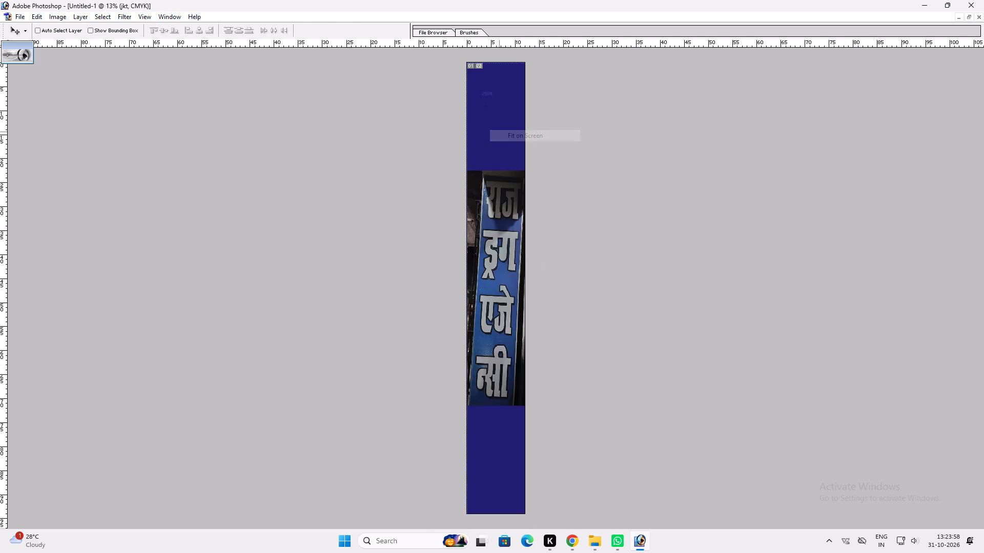
pyautogui.hotkey('ctrl', 't')
pyautogui.keyDown('shift'); pyautogui.moveTo(494, 97); pyautogui.dragTo(515, 102); pyautogui.keyUp('shift')
pyautogui.keyDown('shift'); pyautogui.moveTo(503, 106); pyautogui.dragTo(502, 114); pyautogui.keyUp('shift')
pyautogui.press('Return')
# Change the font of the राज text to RAJ 02.
pyautogui.press('t')
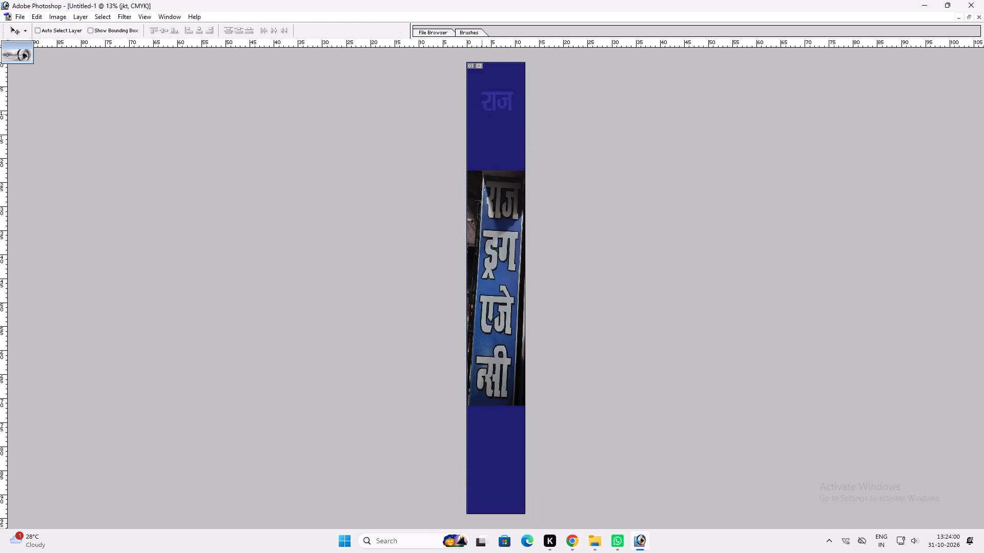
pyautogui.click(484, 108)
pyautogui.hotkey('ctrl', 'a')
pyautogui.click(74, 30)
pyautogui.press('Up')
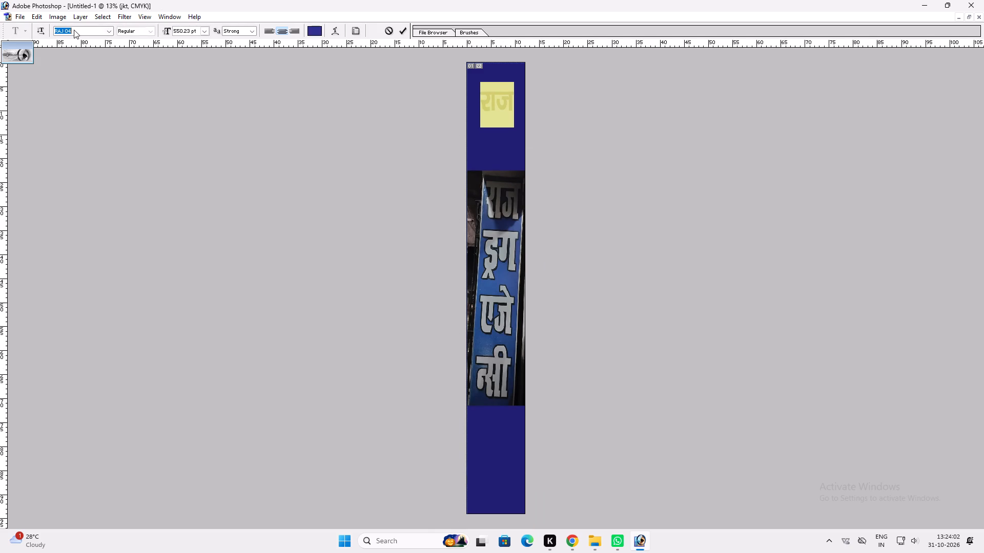
pyautogui.press('Up')
pyautogui.press('Up')
pyautogui.press('Return')
pyautogui.press('Return')
pyautogui.press('v')
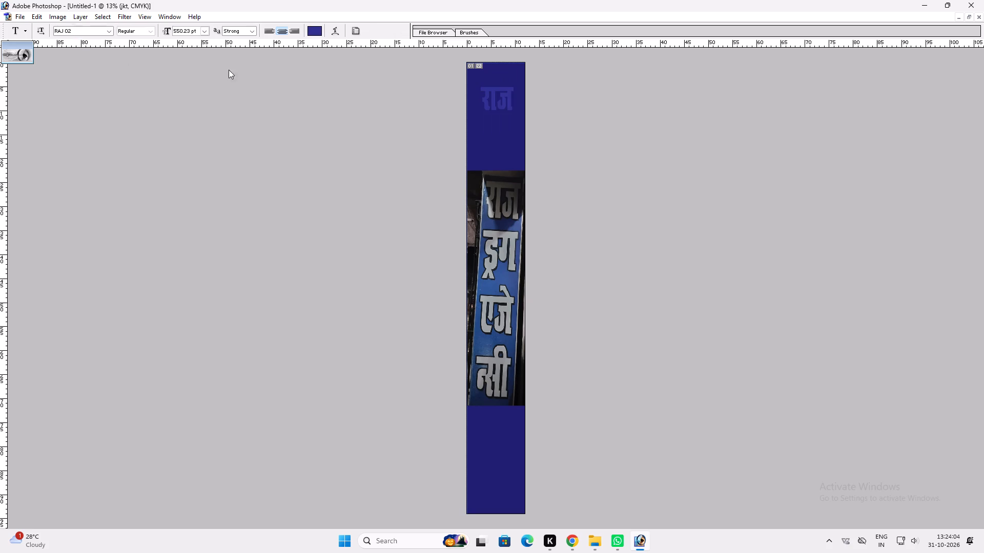
# Widen the राज text to nearly the full banner width and align it to the canvas's horizontal centre.
pyautogui.hotkey('ctrl', 't')
pyautogui.keyDown('shift'); pyautogui.moveTo(493, 107); pyautogui.dragTo(500, 100); pyautogui.keyUp('shift')
pyautogui.keyDown('alt'); pyautogui.keyDown('shift'); pyautogui.moveTo(514, 87); pyautogui.dragTo(520, 86); pyautogui.keyUp('shift'); pyautogui.keyUp('alt')
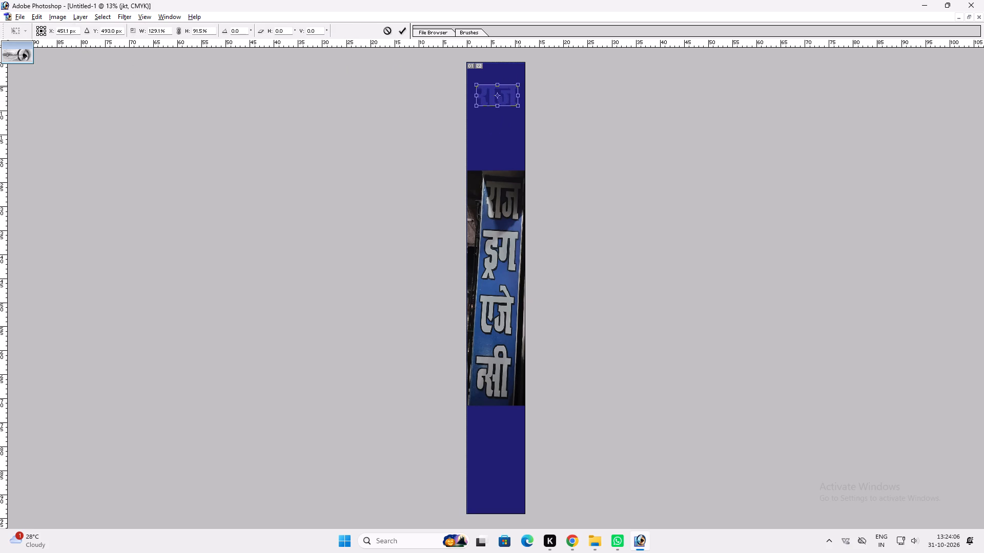
pyautogui.keyDown('alt'); pyautogui.keyDown('shift'); pyautogui.moveTo(520, 86); pyautogui.dragTo(522, 86); pyautogui.keyUp('shift'); pyautogui.keyUp('alt')
pyautogui.press('Return')
pyautogui.hotkey('ctrl', 'a')
pyautogui.hotkey('alt', 'l')
pyautogui.hotkey('alt', 'i')
pyautogui.hotkey('alt', 'h')
pyautogui.hotkey('ctrl', 'd')
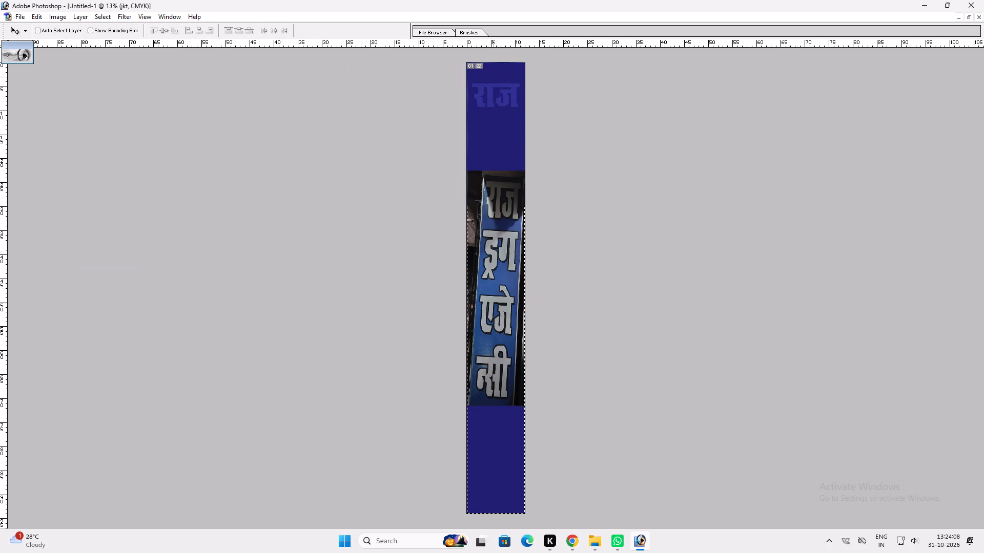
# Stretch the राज text taller, move it up near the banner's top edge, and recentre it horizontally.
pyautogui.hotkey('ctrl', 't')
pyautogui.keyDown('shift'); pyautogui.moveTo(491, 78); pyautogui.dragTo(491, 72); pyautogui.keyUp('shift')
pyautogui.hotkey('shift', 'Return')
pyautogui.press('v')
pyautogui.keyDown('shift'); pyautogui.moveTo(501, 111); pyautogui.dragTo(502, 105); pyautogui.keyUp('shift')
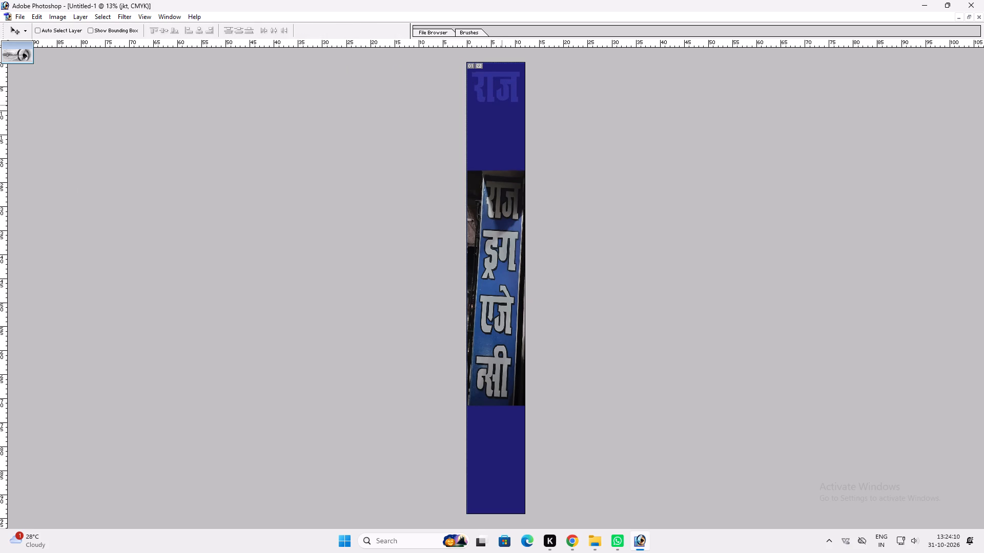
pyautogui.keyDown('shift'); pyautogui.moveTo(502, 105); pyautogui.dragTo(500, 103); pyautogui.keyUp('shift')
pyautogui.hotkey('ctrl', 'a')
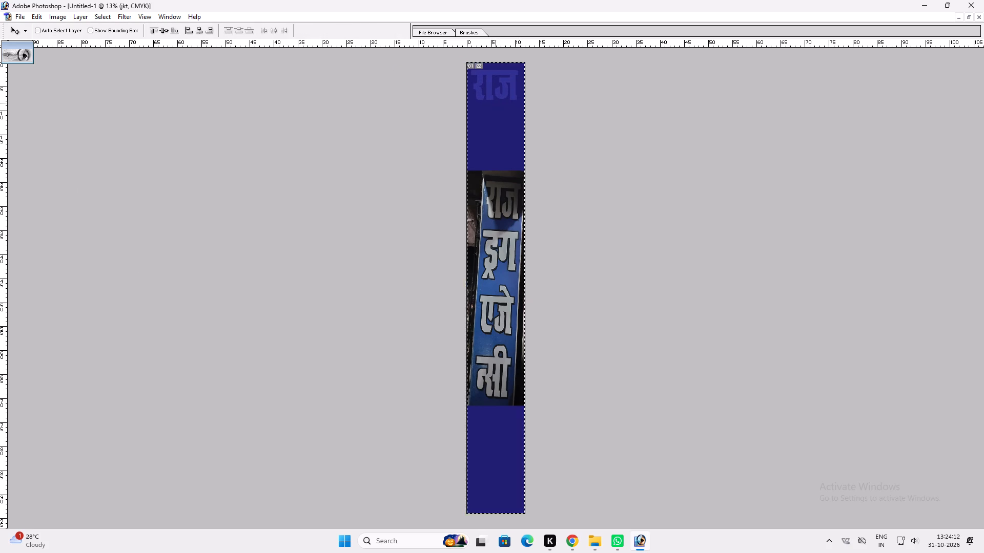
pyautogui.hotkey('alt', 'l')
pyautogui.hotkey('alt', 'i')
pyautogui.hotkey('alt', 'h')
pyautogui.hotkey('ctrl', 'd')
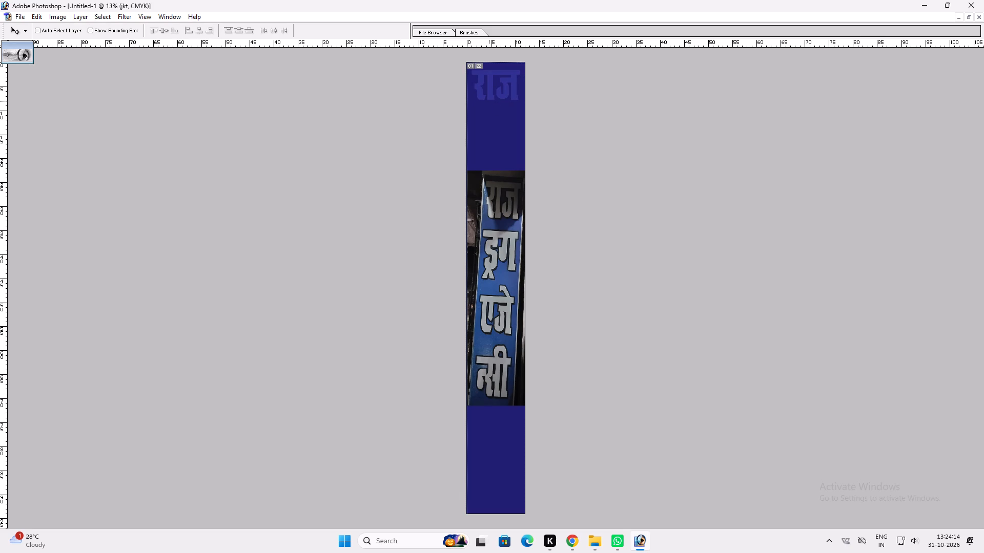
# Fill the राज text with white.
pyautogui.hotkey('ctrl', 'shift', 'BackSpace')
# Add a black outside Stroke to the राज text, with its size increased slightly.
pyautogui.hotkey('alt', 'l')
pyautogui.hotkey('alt', 'y')
pyautogui.press('k')
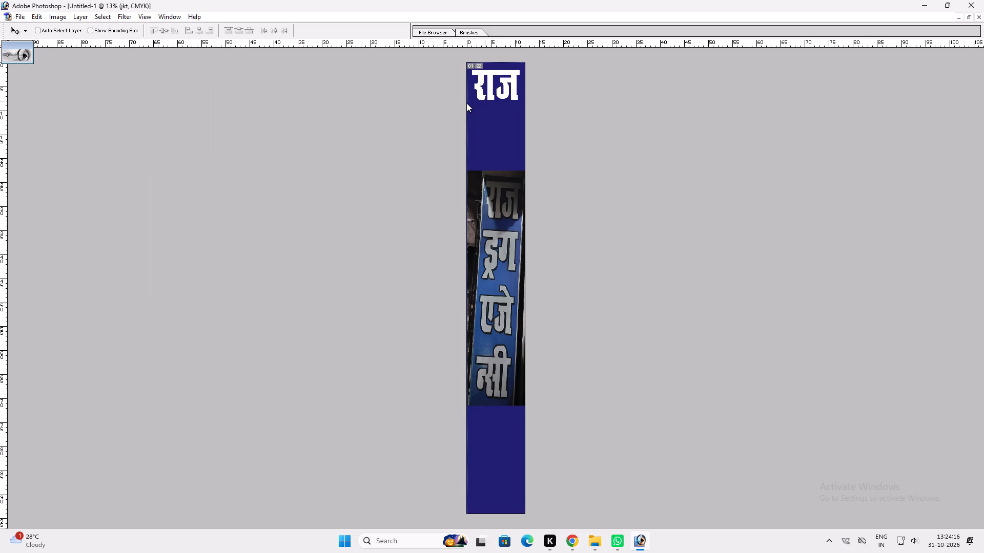
pyautogui.scroll(6, 774, 291)
pyautogui.click(835, 325)
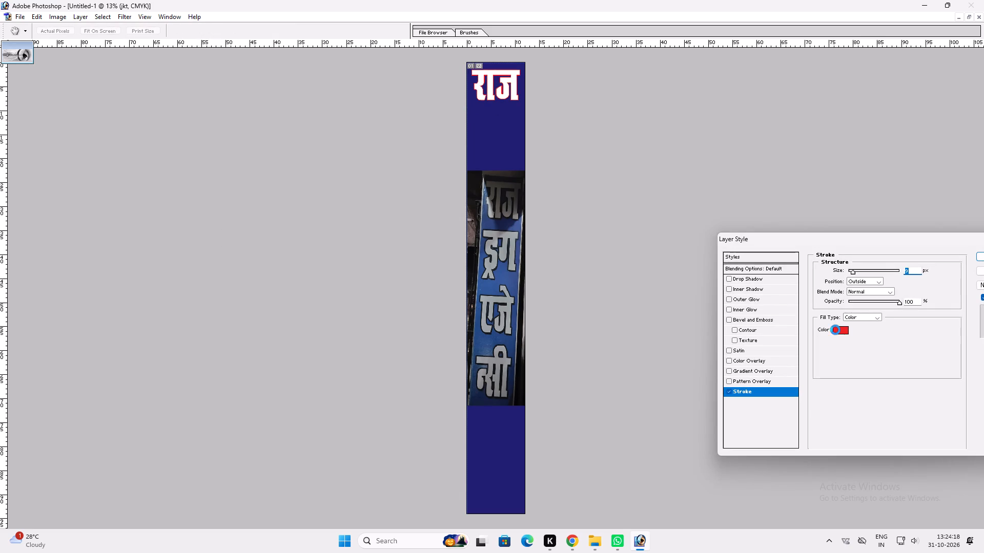
pyautogui.click(835, 330)
pyautogui.moveTo(308, 339); pyautogui.dragTo(668, 550)
pyautogui.press('Return')
pyautogui.scroll(4, 893, 433)
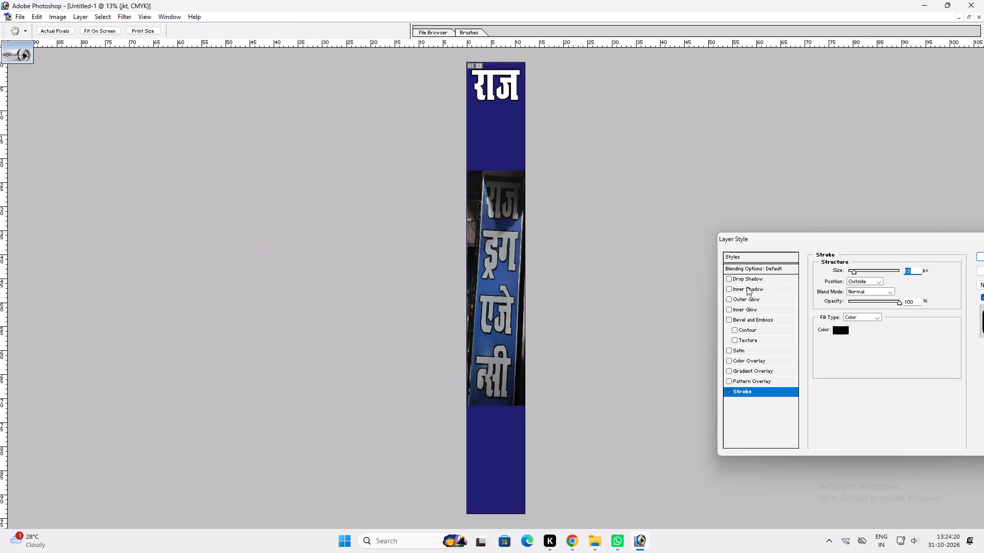
# Add a Drop Shadow to the राज text with 100% opacity, size 0 px and an increased distance.
pyautogui.click(746, 280)
pyautogui.moveTo(889, 280); pyautogui.dragTo(922, 282)
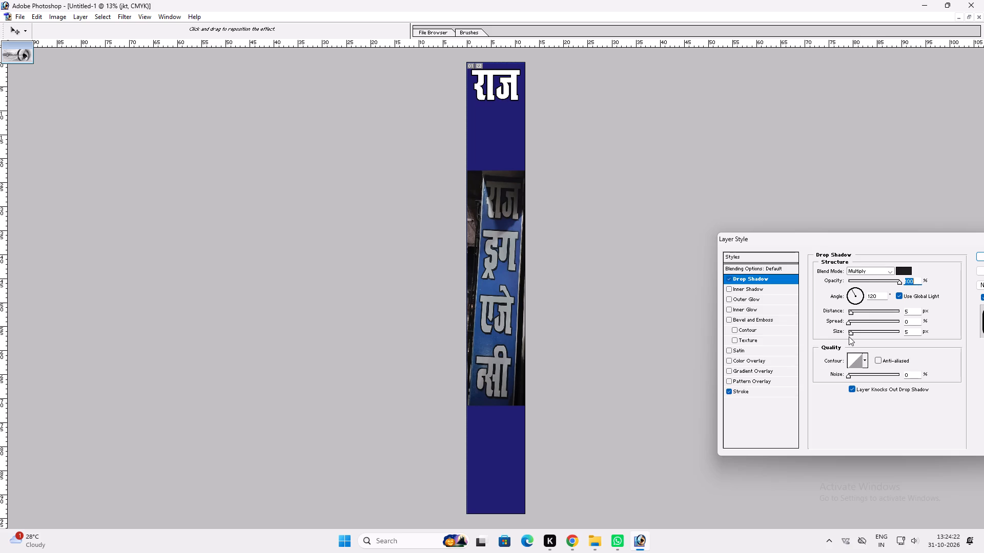
pyautogui.moveTo(852, 333); pyautogui.dragTo(831, 331)
pyautogui.moveTo(855, 311); pyautogui.dragTo(860, 311)
pyautogui.moveTo(860, 311); pyautogui.dragTo(862, 309)
pyautogui.press('Return')
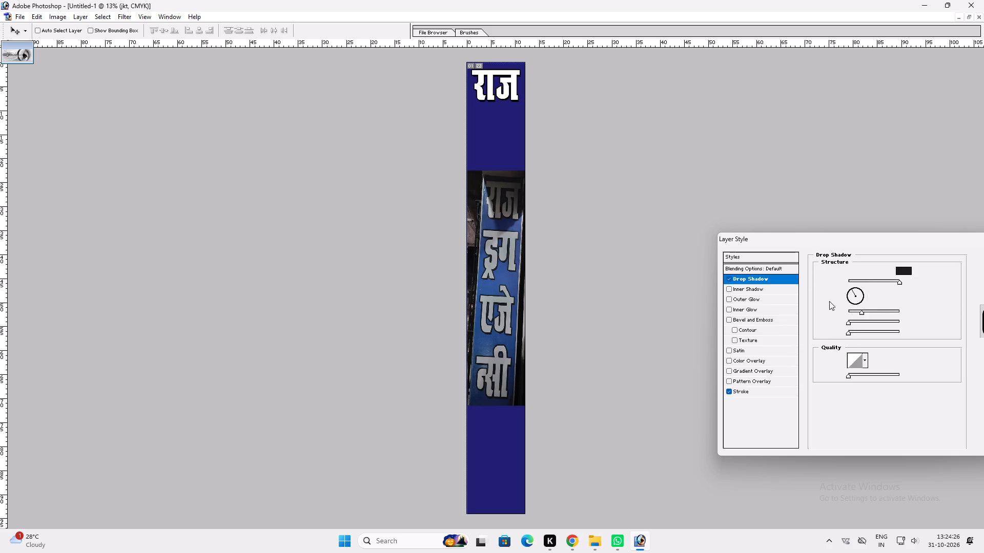
# Stretch the राज text downward with Free Transform to make its letters taller.
pyautogui.press('v')
pyautogui.hotkey('ctrl', 't')
pyautogui.keyDown('shift'); pyautogui.moveTo(498, 101); pyautogui.dragTo(497, 110); pyautogui.keyUp('shift')
pyautogui.hotkey('shift', 'Return')
# Duplicate the styled राज text directly below the original, above the sign photo.
pyautogui.press('v')
pyautogui.keyDown('alt'); pyautogui.keyDown('shift'); pyautogui.moveTo(497, 101); pyautogui.dragTo(502, 150); pyautogui.keyUp('shift'); pyautogui.keyUp('alt')
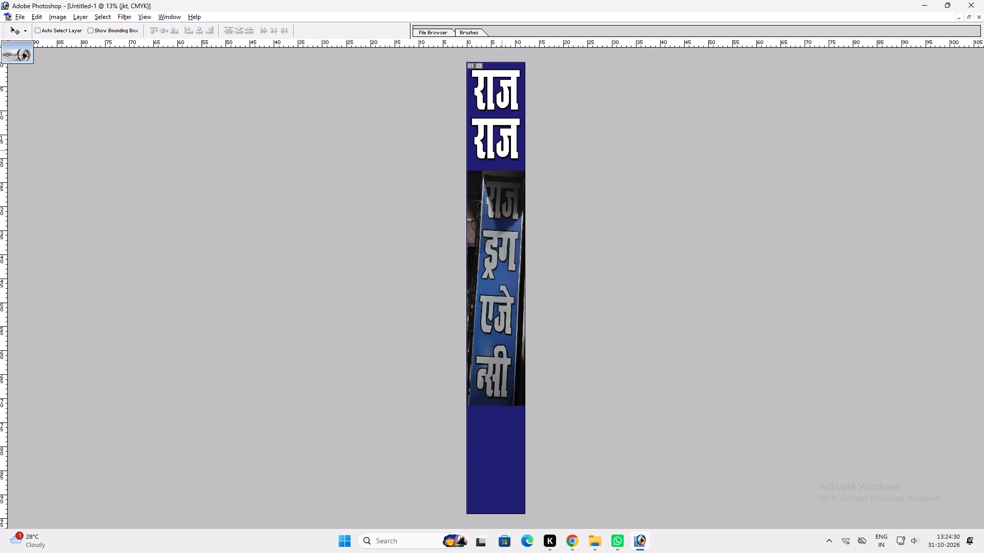
# Replace the text of the lower राज copy with ड्रग.
pyautogui.keyDown('alt'); pyautogui.keyDown('shift'); pyautogui.moveTo(502, 150); pyautogui.dragTo(502, 152); pyautogui.keyUp('shift'); pyautogui.keyUp('alt')
pyautogui.press('t')
pyautogui.click(503, 156)
pyautogui.hotkey('ctrl', 'a')
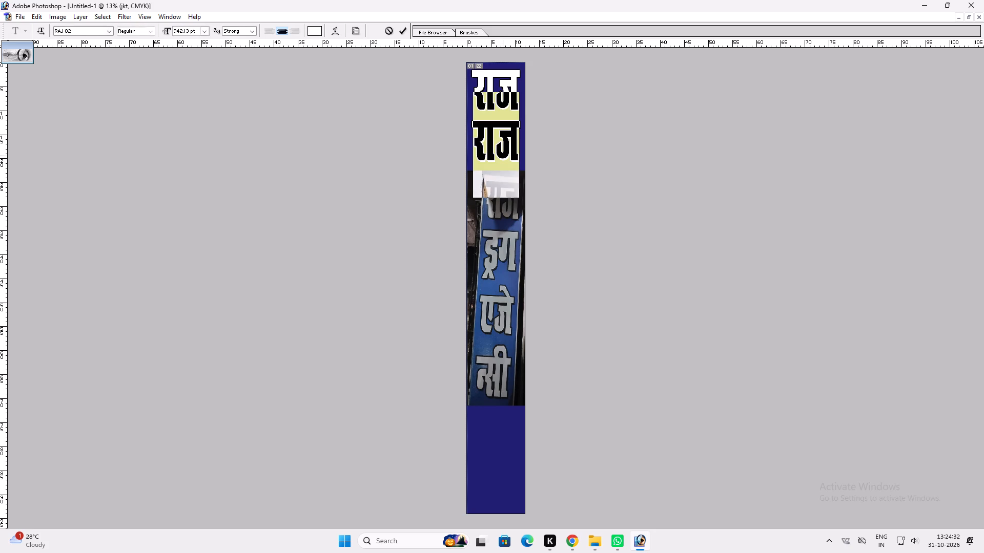
pyautogui.hotkey('shift', 'm')
pyautogui.hotkey('alt', '0')
pyautogui.hotkey('alt', '1')
pyautogui.hotkey('alt', '7')
pyautogui.hotkey('alt', '0')
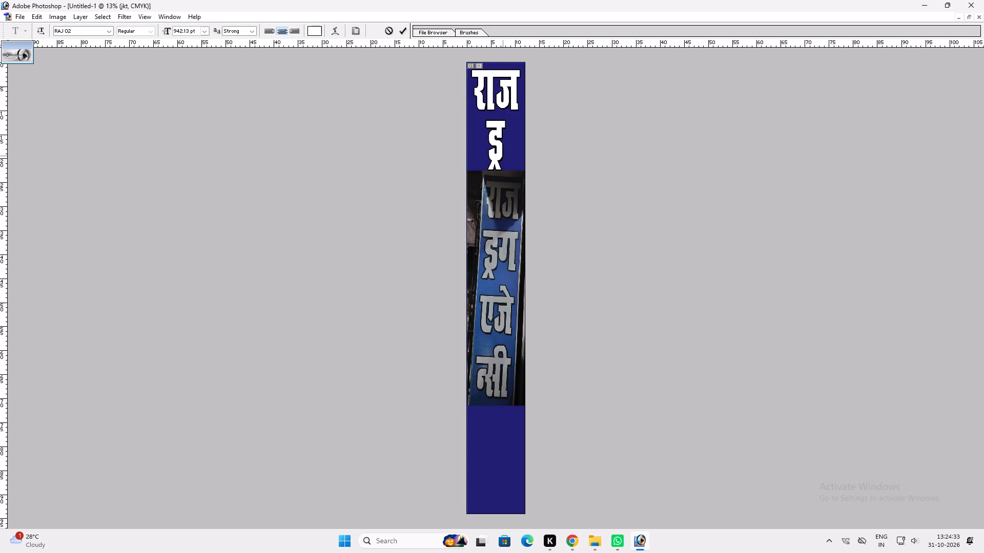
pyautogui.press('x')
pyautogui.press('Return')
pyautogui.press('v')
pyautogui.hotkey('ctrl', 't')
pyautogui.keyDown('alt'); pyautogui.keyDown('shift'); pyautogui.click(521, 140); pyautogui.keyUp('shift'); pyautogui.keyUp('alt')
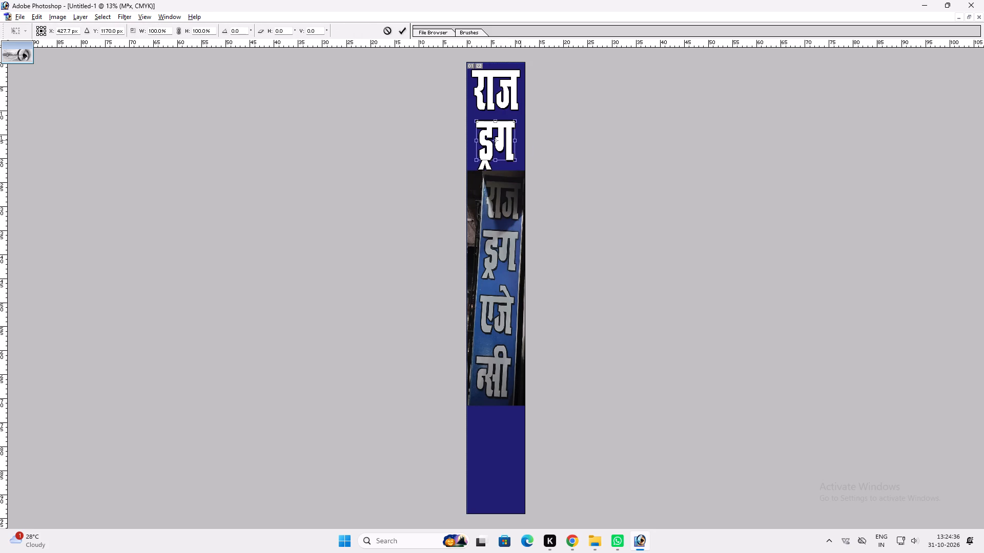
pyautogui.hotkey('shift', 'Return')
# Move the sign photo further down the banner to free space below ड्रग.
pyautogui.write('vv')
pyautogui.keyDown('ctrl'); pyautogui.click(506, 205); pyautogui.keyUp('ctrl')
pyautogui.moveTo(506, 205); pyautogui.dragTo(517, 279)
# Duplicate the styled ड्रग text directly below the original, above the sign photo.
pyautogui.keyDown('ctrl'); pyautogui.click(502, 139); pyautogui.keyUp('ctrl')
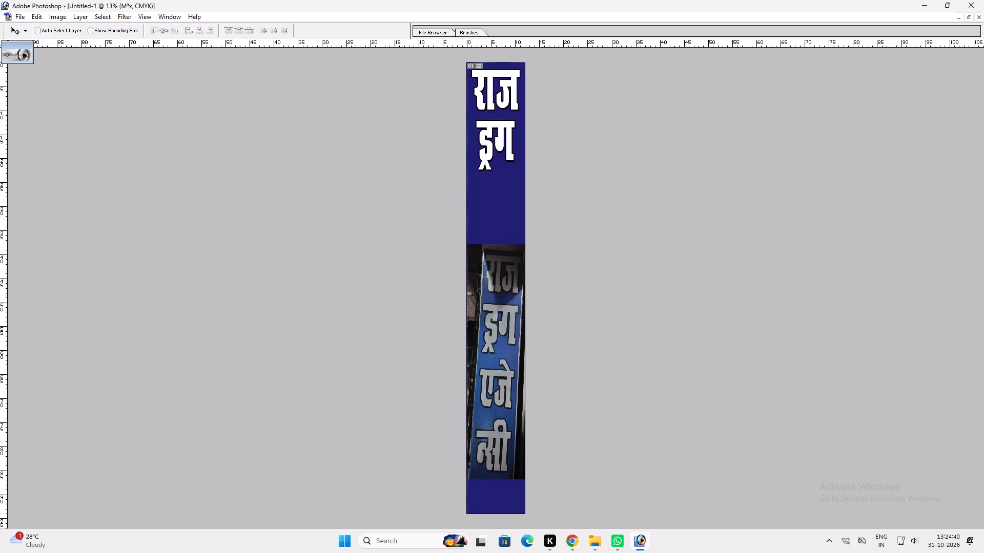
pyautogui.keyDown('alt'); pyautogui.moveTo(501, 139); pyautogui.dragTo(506, 190); pyautogui.keyUp('alt')
pyautogui.keyDown('alt'); pyautogui.keyDown('shift'); pyautogui.click(506, 190); pyautogui.keyUp('shift'); pyautogui.keyUp('alt')
# Replace the text of the lower ड्रग copy with एजे and a second line containing the half letter न्.
pyautogui.press('t')
pyautogui.click(494, 205)
pyautogui.hotkey('ctrl', 'a')
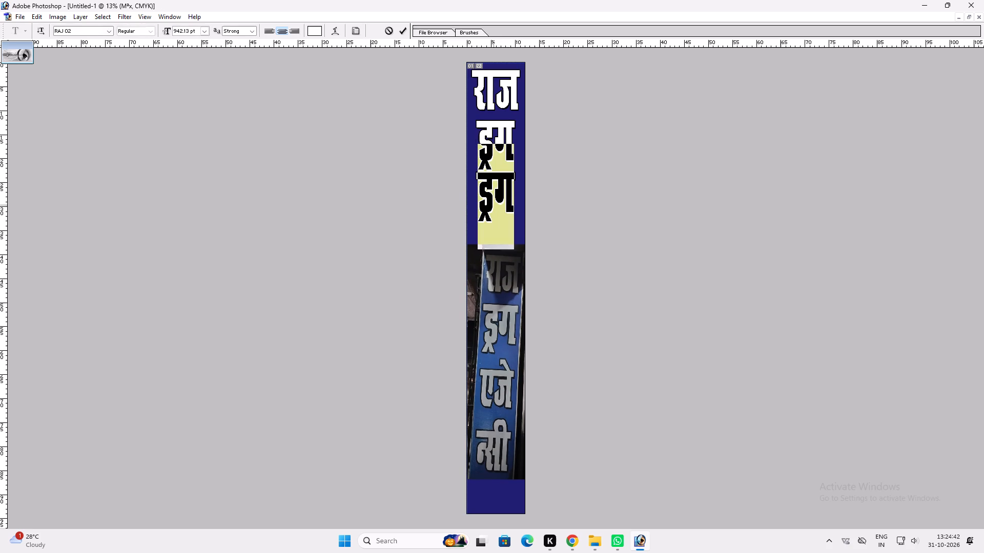
pyautogui.write(',ys')
pyautogui.press('BackSpace')
pyautogui.press('BackSpace')
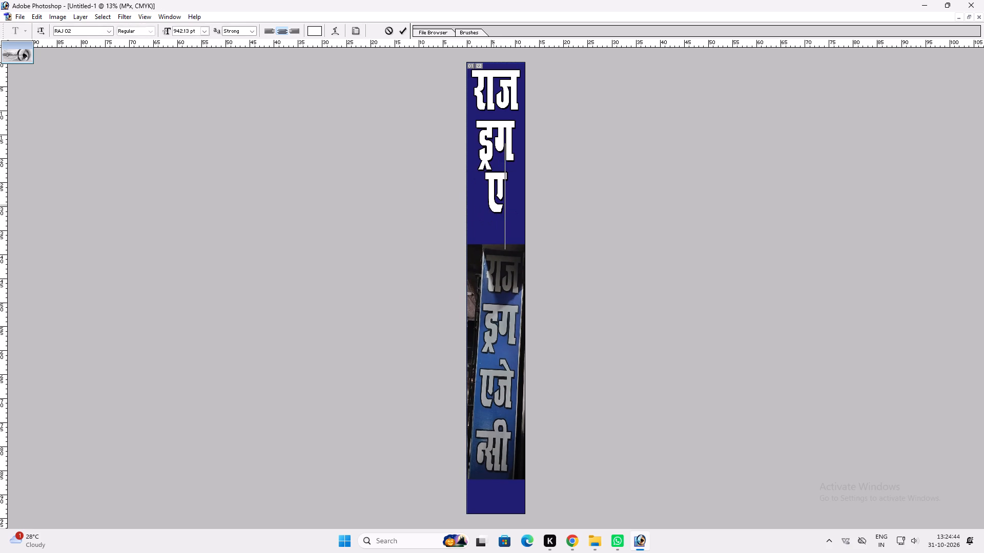
pyautogui.press('y')
pyautogui.press('BackSpace')
pyautogui.write('ts')
pyautogui.press('Return')
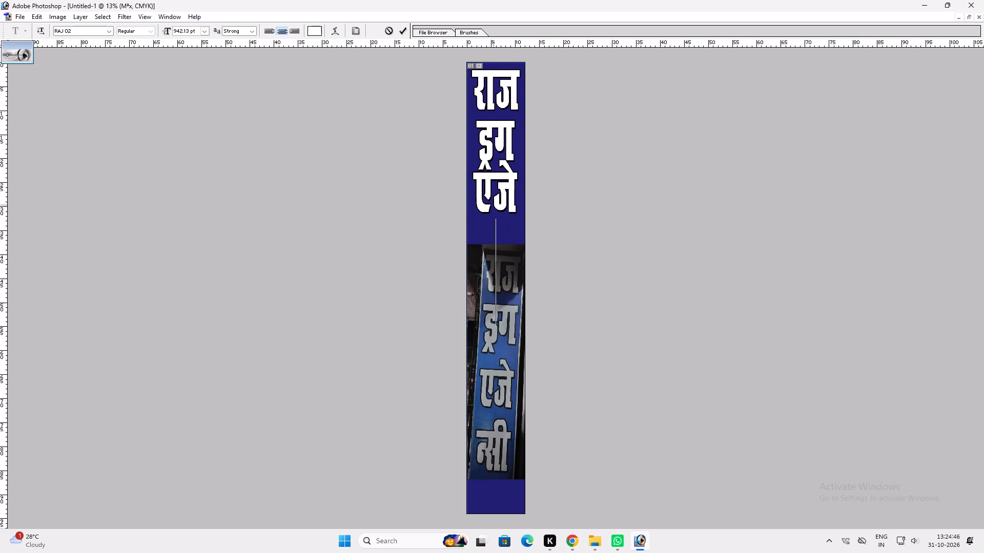
pyautogui.write('Ulh')
pyautogui.press('BackSpace')
pyautogui.press('BackSpace')
pyautogui.press('Return')
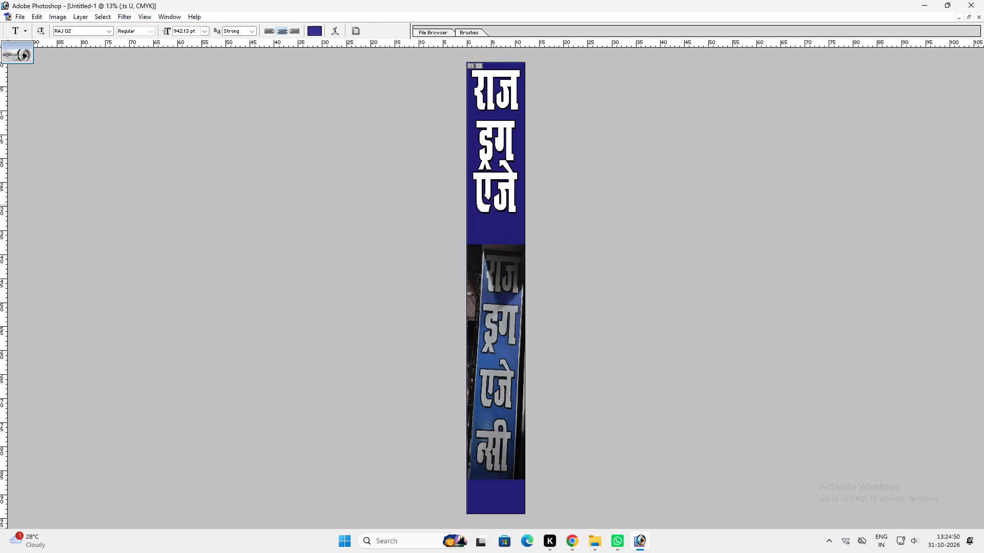
# Cut the text starting with एजे from its own layer and paste it as new lines below ड्रग in that text layer.
pyautogui.click(494, 205)
pyautogui.hotkey('ctrl', 'a')
pyautogui.hotkey('ctrl', 'x')
pyautogui.hotkey('ctrl', 'Return')
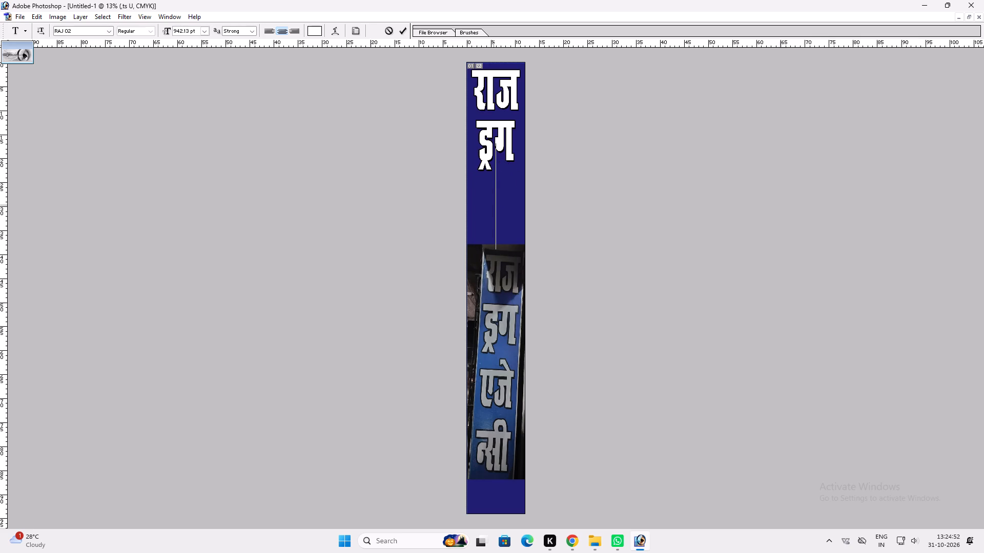
pyautogui.click(496, 164)
pyautogui.press('Return')
pyautogui.click(493, 142)
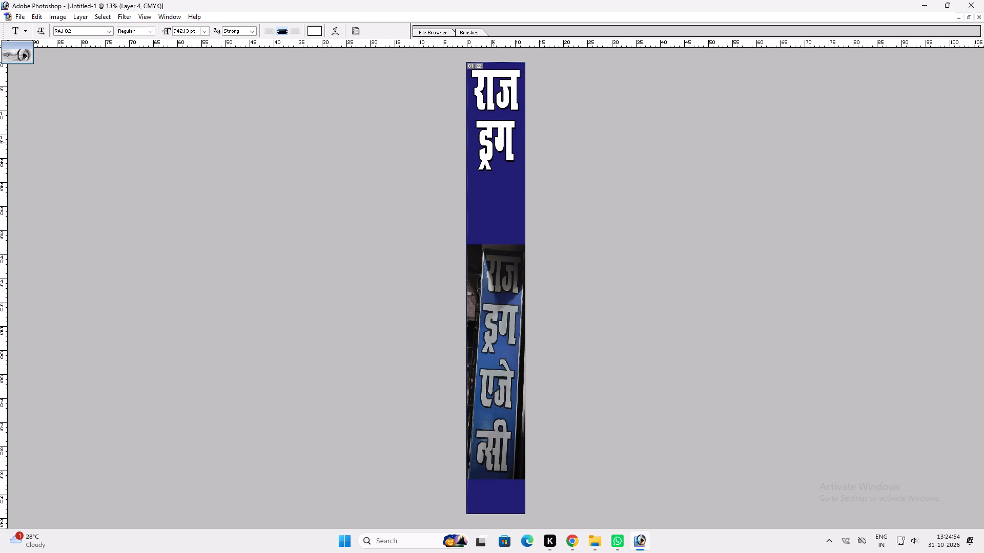
pyautogui.press('End')
pyautogui.press('Return')
pyautogui.hotkey('ctrl', 'v')
pyautogui.press('Return')
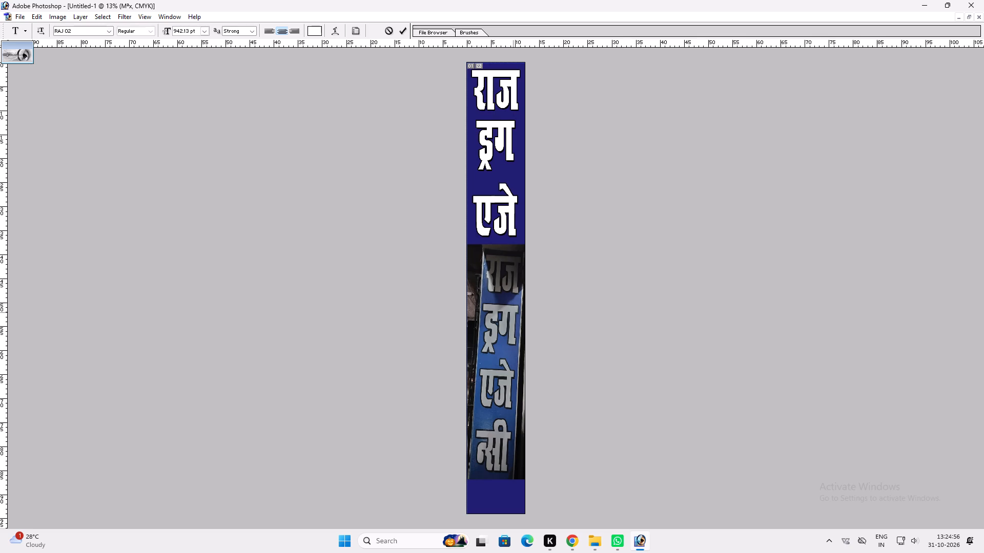
# Move the sign photo down again to clear space beneath the एजे line.
pyautogui.press('v')
pyautogui.keyDown('ctrl'); pyautogui.click(504, 299); pyautogui.keyUp('ctrl')
pyautogui.keyDown('shift'); pyautogui.moveTo(504, 295); pyautogui.dragTo(511, 381); pyautogui.keyUp('shift')
# Complete the last text line as न्सी.
pyautogui.press('t')
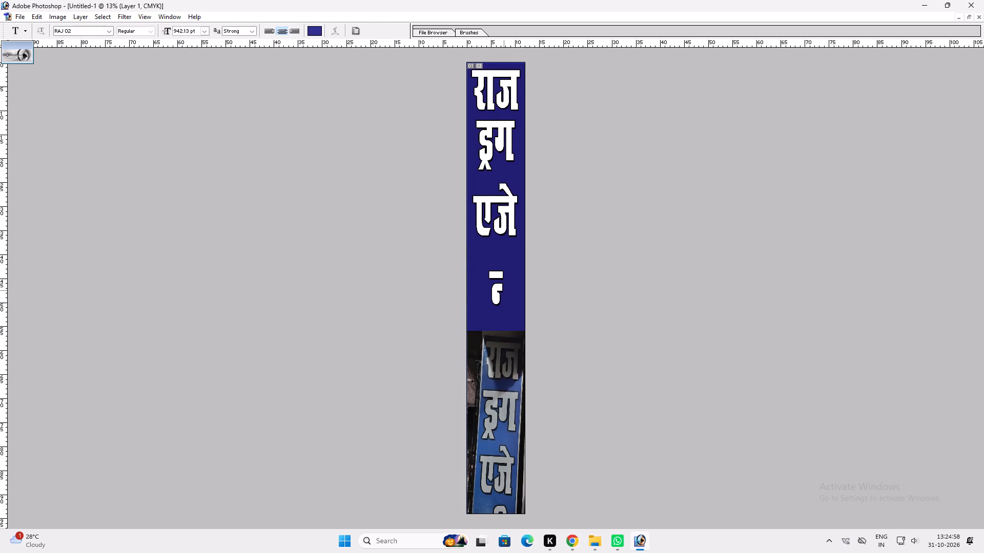
pyautogui.click(505, 290)
pyautogui.write('lh')
# Cut the ड्रग, एजे and न्सी lines and paste them below राज within the राज text layer.
pyautogui.hotkey('ctrl', 'a')
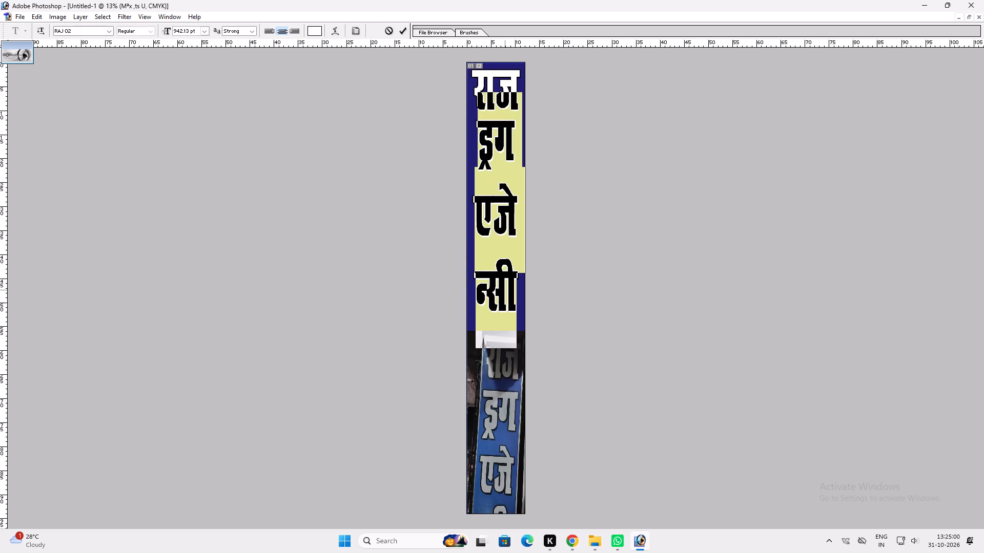
pyautogui.hotkey('ctrl', 'x')
pyautogui.hotkey('ctrl', 'Return')
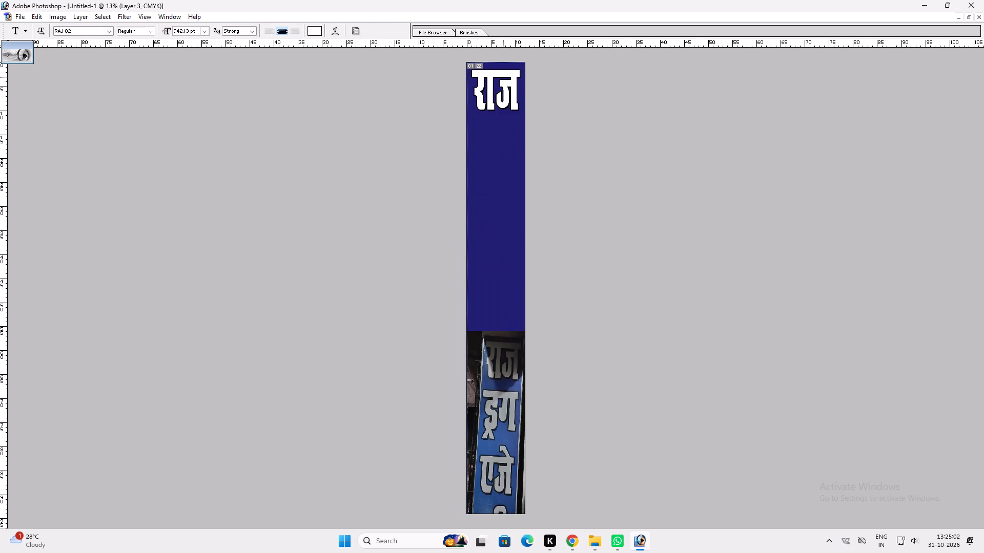
pyautogui.click(498, 85)
pyautogui.press('End')
pyautogui.press('Return')
pyautogui.hotkey('ctrl', 'v')
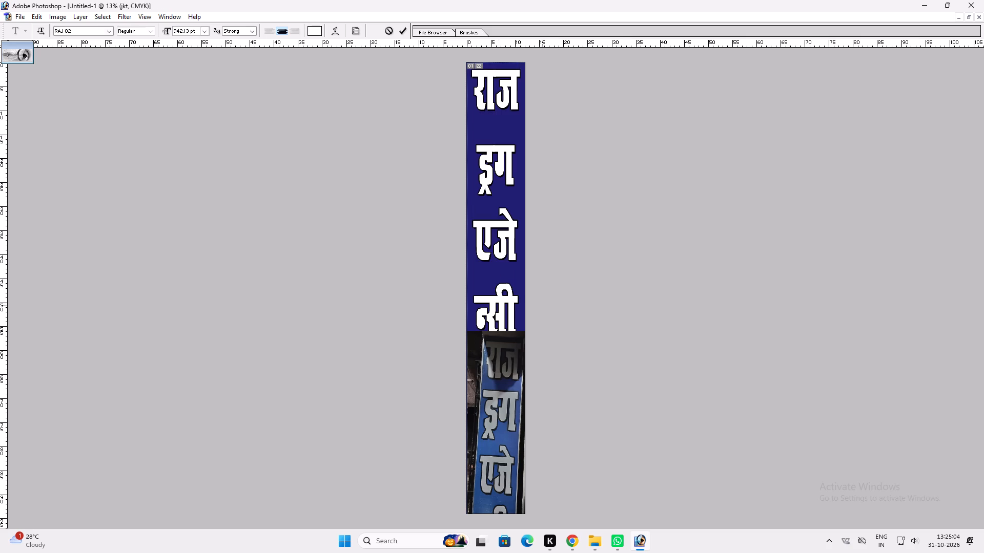
# Tighten the leading of all four text lines to 922.56 pt.
pyautogui.click(510, 269)
pyautogui.hotkey('ctrl', 'a')
pyautogui.hotkey('ctrl', 't')
pyautogui.click(865, 78)
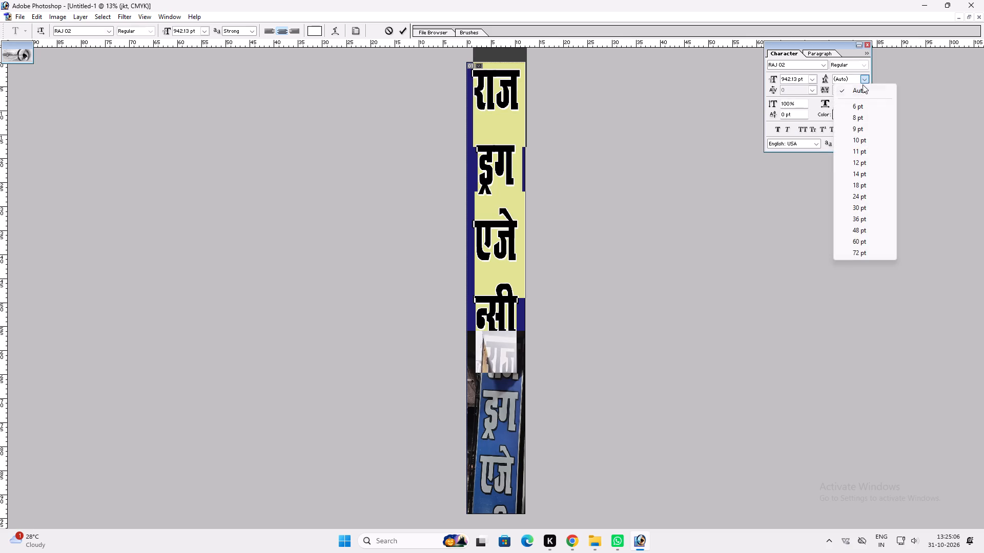
pyautogui.click(860, 88)
pyautogui.click(481, 248)
pyautogui.hotkey('ctrl', 'a')
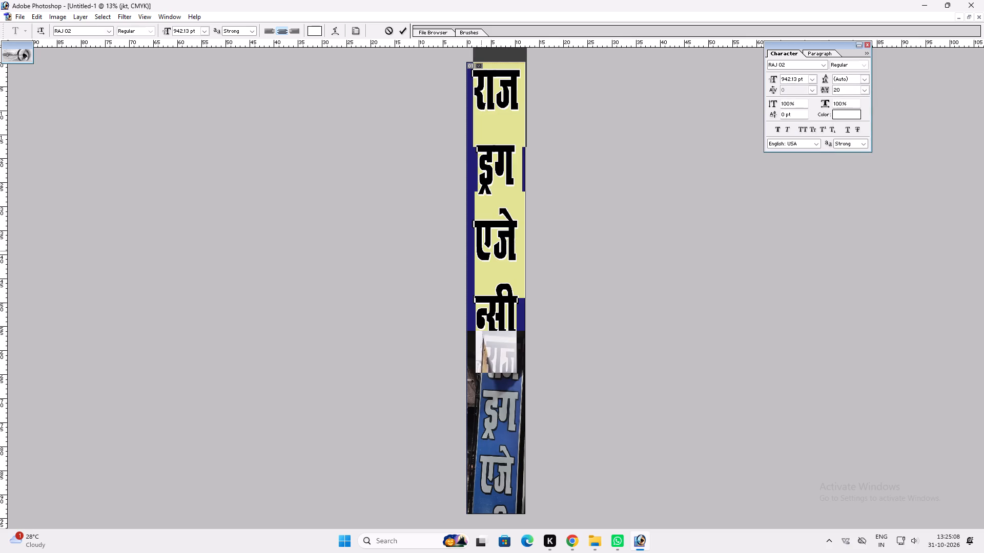
pyautogui.hotkey('alt', 'Up')
pyautogui.hotkey('alt', 'Up')
pyautogui.hotkey('alt', 'Up')
pyautogui.hotkey('alt', 'Up')
pyautogui.hotkey('alt', 'Up')
pyautogui.hotkey('alt', 'Up')
pyautogui.hotkey('alt', 'Up')
pyautogui.hotkey('alt', 'Up')
pyautogui.hotkey('alt', 'Up')
pyautogui.hotkey('alt', 'Up')
pyautogui.hotkey('alt', 'Up')
pyautogui.hotkey('alt', 'Up')
pyautogui.hotkey('alt', 'Up')
pyautogui.hotkey('alt', 'Up')
pyautogui.hotkey('alt', 'Up')
pyautogui.hotkey('alt', 'Up')
pyautogui.hotkey('alt', 'Up')
pyautogui.hotkey('alt', 'Up')
pyautogui.hotkey('alt', 'Up')
pyautogui.hotkey('alt', 'Up')
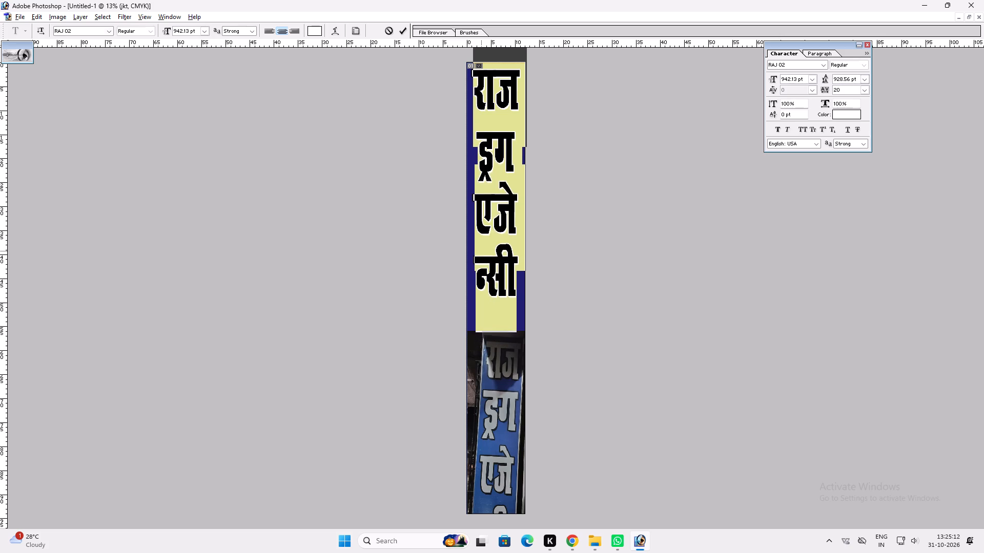
# Raise the baseline of the ड्रग, एजे and न्सी lines by about 190 pt to bring them closer to राज.
pyautogui.moveTo(485, 182); pyautogui.dragTo(550, 299)
pyautogui.hotkey('alt', 'shift', 'Up')
pyautogui.hotkey('alt', 'shift', 'Up')
pyautogui.hotkey('alt', 'shift', 'Up')
pyautogui.hotkey('alt', 'shift', 'Up')
pyautogui.hotkey('alt', 'shift', 'Up')
pyautogui.hotkey('alt', 'shift', 'Up')
pyautogui.hotkey('alt', 'shift', 'Up')
pyautogui.hotkey('alt', 'shift', 'Up')
pyautogui.hotkey('alt', 'shift', 'Up')
pyautogui.hotkey('alt', 'shift', 'Up')
pyautogui.hotkey('alt', 'shift', 'Up')
pyautogui.hotkey('alt', 'shift', 'Up')
pyautogui.hotkey('alt', 'shift', 'Up')
pyautogui.hotkey('alt', 'shift', 'Up')
pyautogui.hotkey('alt', 'shift', 'Up')
pyautogui.hotkey('alt', 'shift', 'Up')
pyautogui.hotkey('alt', 'shift', 'Up')
pyautogui.hotkey('alt', 'shift', 'Up')
pyautogui.hotkey('alt', 'shift', 'Up')
pyautogui.hotkey('alt', 'shift', 'Up')
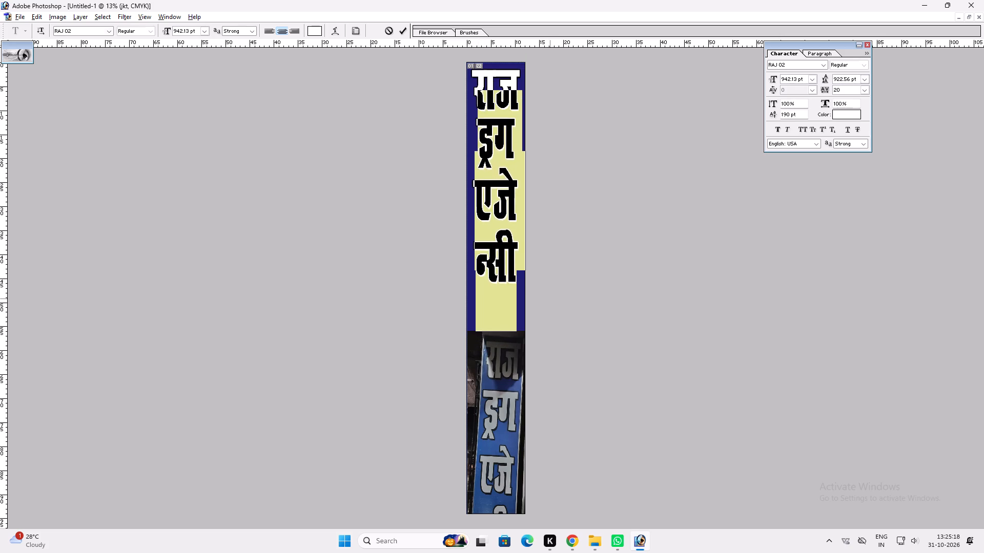
pyautogui.hotkey('ctrl', 'z')
pyautogui.hotkey('ctrl', 'Return')
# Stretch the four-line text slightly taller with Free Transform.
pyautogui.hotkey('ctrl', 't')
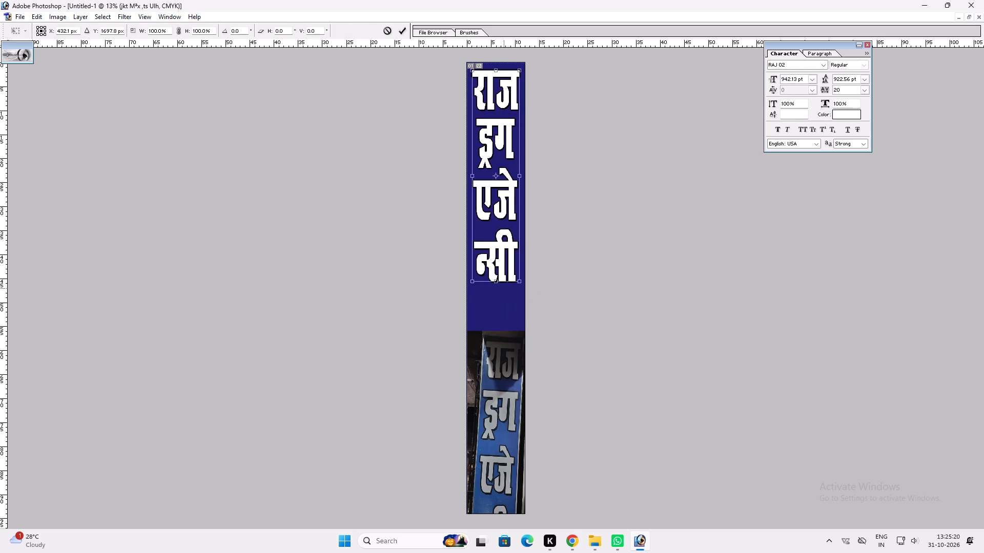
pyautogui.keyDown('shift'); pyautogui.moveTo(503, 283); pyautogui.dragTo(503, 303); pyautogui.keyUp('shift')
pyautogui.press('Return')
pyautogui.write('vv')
# Reduce the height of the four-line text with Free Transform, leaving a small margin at the banner's top edge.
pyautogui.hotkey('ctrl', 't')
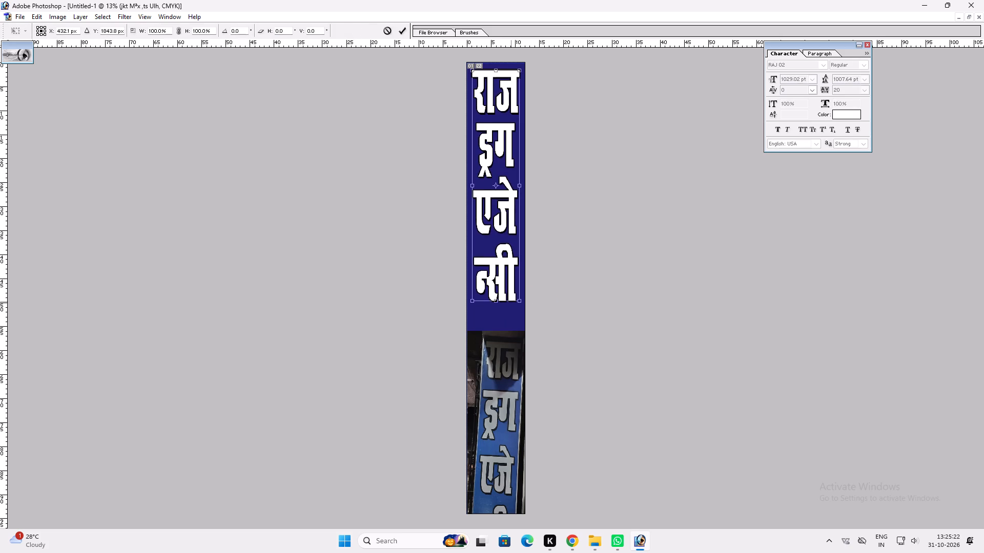
pyautogui.keyDown('alt'); pyautogui.keyDown('shift'); pyautogui.moveTo(508, 303); pyautogui.dragTo(516, 300); pyautogui.keyUp('shift'); pyautogui.keyUp('alt')
pyautogui.hotkey('shift', 'Return')
pyautogui.press('v')
pyautogui.hotkey('ctrl', 't')
pyautogui.keyDown('shift'); pyautogui.moveTo(506, 299); pyautogui.dragTo(505, 285); pyautogui.keyUp('shift')
pyautogui.press('Return')
pyautogui.write('vv')
# Remove the reference sign photo from the banner.
pyautogui.press('space')
pyautogui.moveTo(496, 380); pyautogui.dragTo(515, 190)
pyautogui.keyDown('ctrl'); pyautogui.click(514, 333); pyautogui.keyUp('ctrl')
pyautogui.keyDown('ctrl'); pyautogui.click(508, 353); pyautogui.keyUp('ctrl')
pyautogui.moveTo(504, 368); pyautogui.dragTo(515, 251)
pyautogui.hotkey('alt', 'l')
pyautogui.hotkey('alt', 'l')
pyautogui.hotkey('alt', 'l')
pyautogui.write('vv')
pyautogui.press('v')
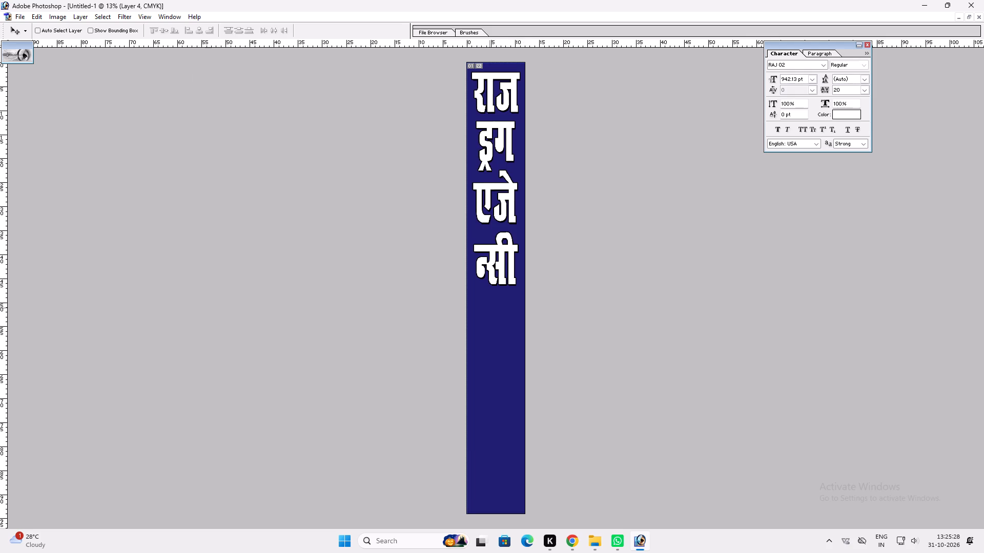
# Align the four-line text to the horizontal centre of the banner.
pyautogui.keyDown('ctrl'); pyautogui.click(500, 271); pyautogui.keyUp('ctrl')
pyautogui.hotkey('ctrl', 'a')
pyautogui.hotkey('alt', 'l')
pyautogui.hotkey('alt', 'i')
pyautogui.hotkey('alt', 'h')
pyautogui.hotkey('ctrl', 'd')
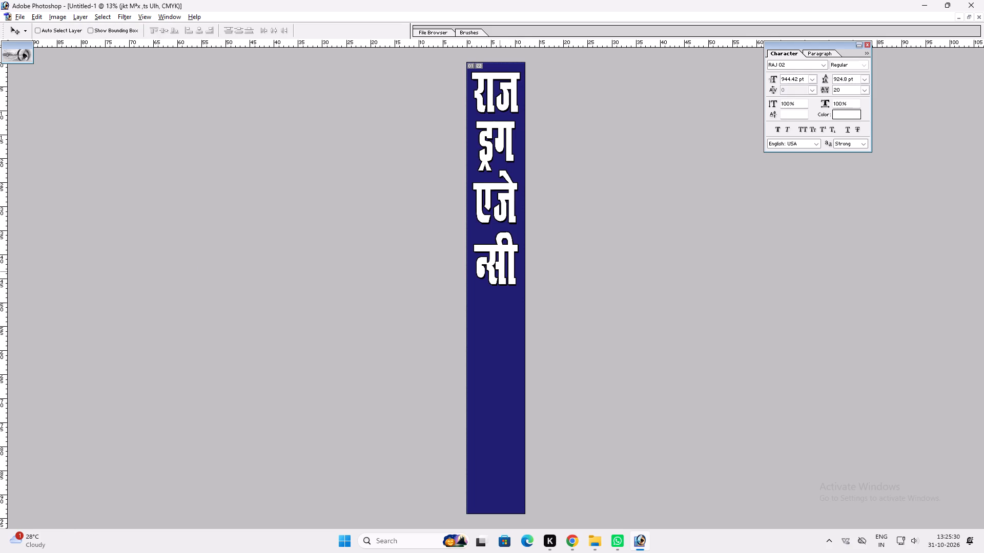
# Add a Bevel and Emboss to the four-line text using Chisel Hard, a small size and about 30% shadow opacity.
pyautogui.hotkey('alt', 'l')
pyautogui.hotkey('alt', 'y')
pyautogui.hotkey('alt', 'l')
pyautogui.hotkey('alt', 'y')
pyautogui.press('b')
pyautogui.click(872, 282)
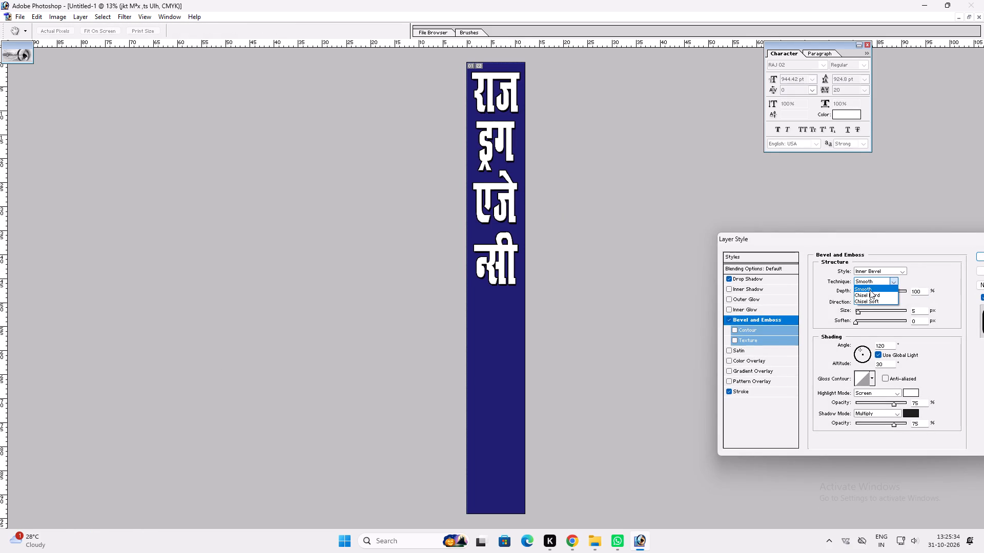
pyautogui.click(867, 292)
pyautogui.click(863, 309)
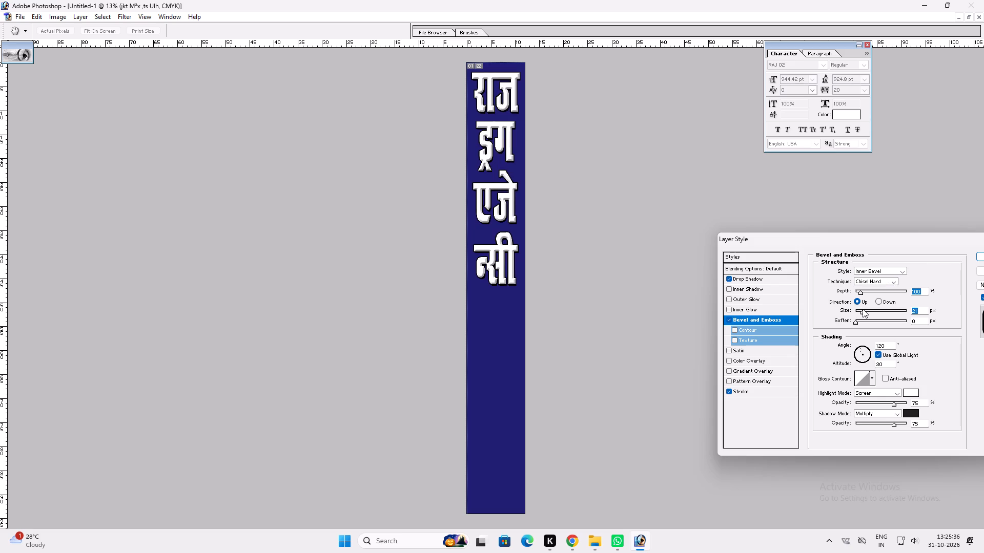
pyautogui.moveTo(893, 426); pyautogui.dragTo(869, 428)
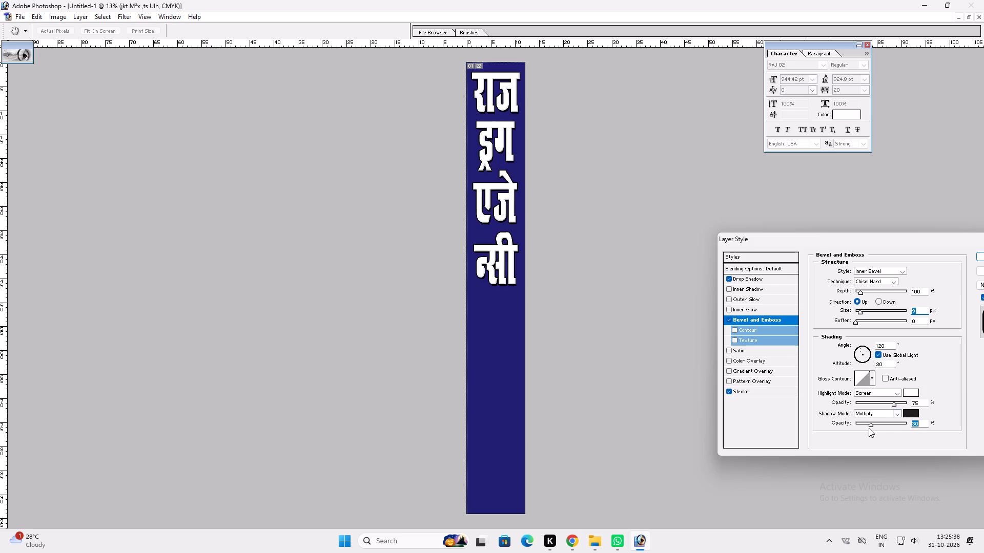
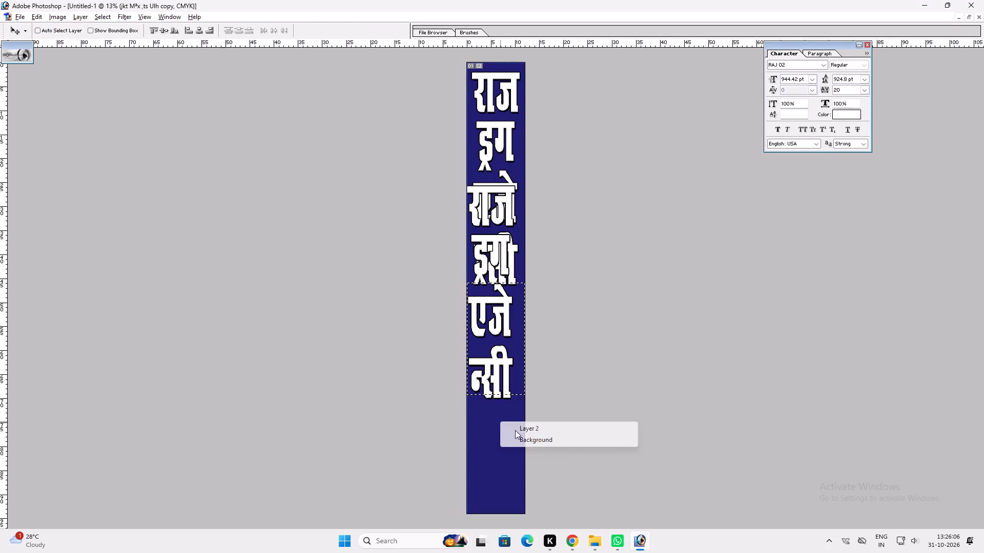
# Copy the selected area of the Background to a new layer, bring it forward and move it just below the upper four-line text.
pyautogui.click(526, 436)
pyautogui.hotkey('ctrl', 'c')
pyautogui.hotkey('ctrl', 'v')
pyautogui.hotkey('ctrl', ']')
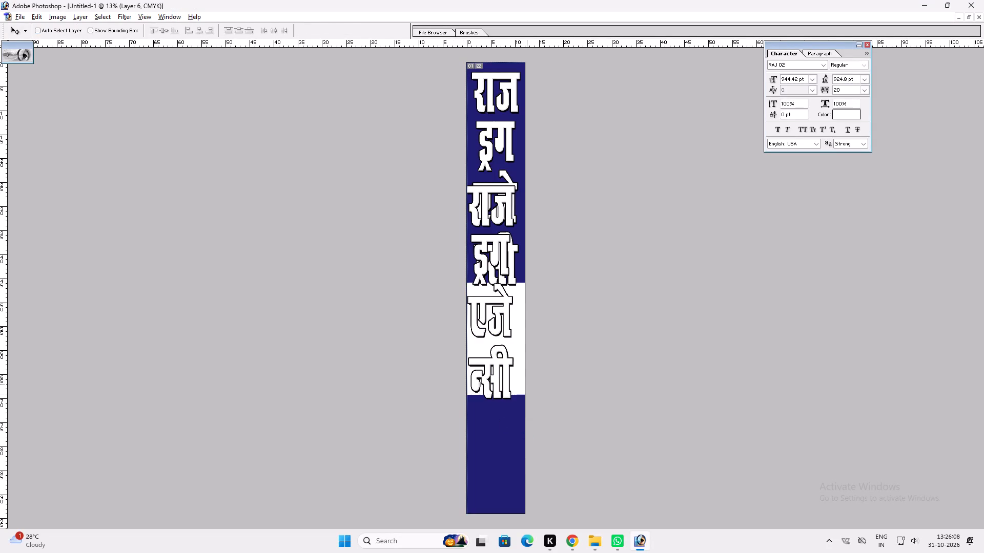
pyautogui.keyDown('shift'); pyautogui.moveTo(525, 374); pyautogui.dragTo(527, 387); pyautogui.keyUp('shift')
# Apply a yellow Color Overlay to the pasted rectangle.
pyautogui.hotkey('alt', 'l')
pyautogui.hotkey('alt', 'y')
pyautogui.press('n')
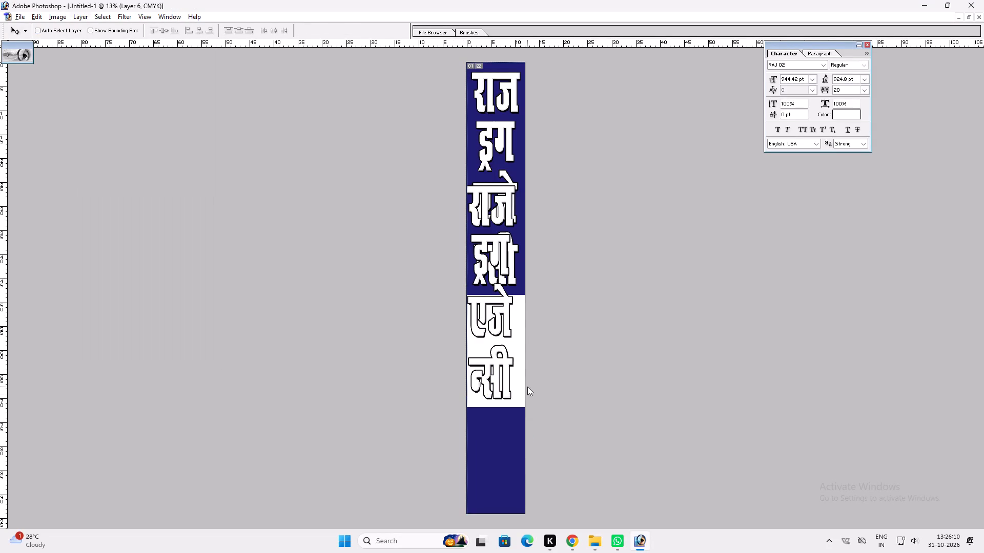
pyautogui.click(754, 361)
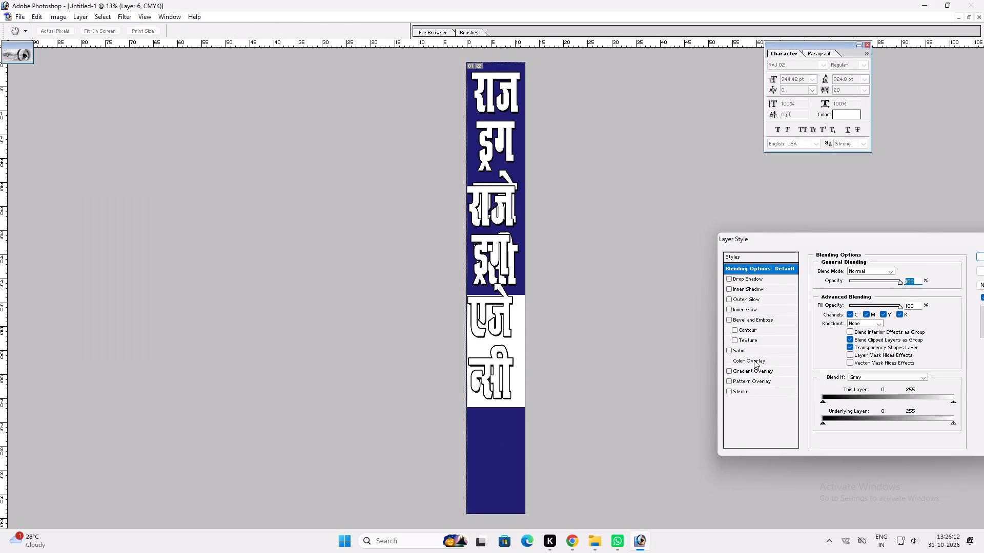
pyautogui.click(899, 272)
pyautogui.press('Tab')
pyautogui.press('0')
pyautogui.press('Return')
pyautogui.press('Return')
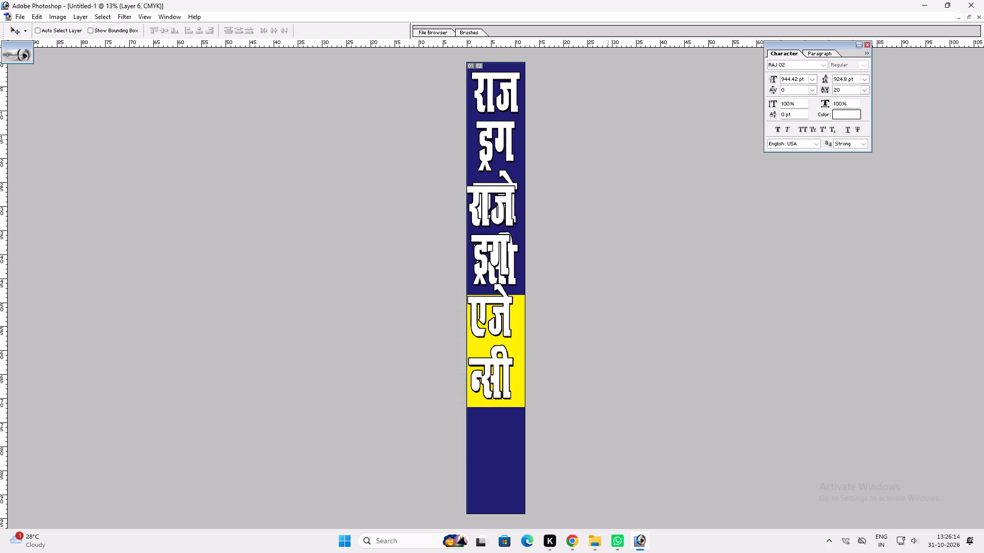
pyautogui.hotkey('ctrl', 't')
pyautogui.press('Return')
pyautogui.press('v')
# Apply a red Color Overlay to the duplicate of the four-line text.
pyautogui.keyDown('ctrl'); pyautogui.click(504, 386); pyautogui.keyUp('ctrl')
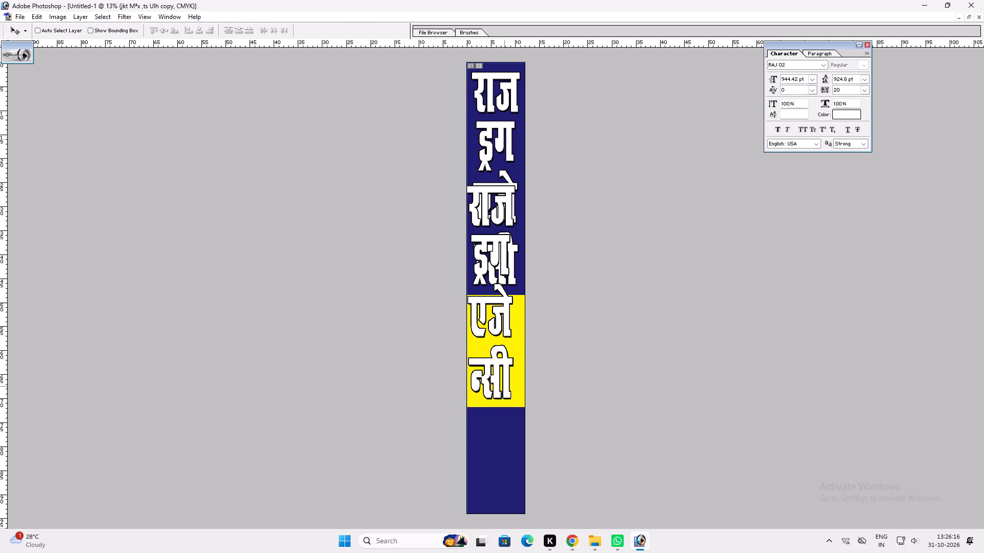
pyautogui.hotkey('alt', 'l')
pyautogui.hotkey('alt', 'l')
pyautogui.hotkey('alt', 'y')
pyautogui.hotkey('alt', 'b')
pyautogui.hotkey('alt', 'l')
pyautogui.hotkey('alt', 'y')
pyautogui.press('n')
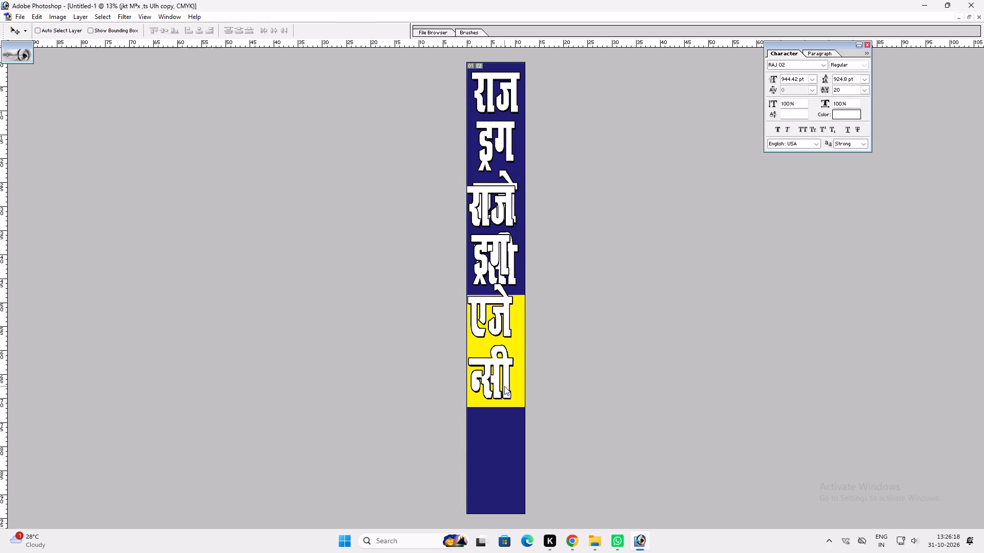
pyautogui.click(769, 358)
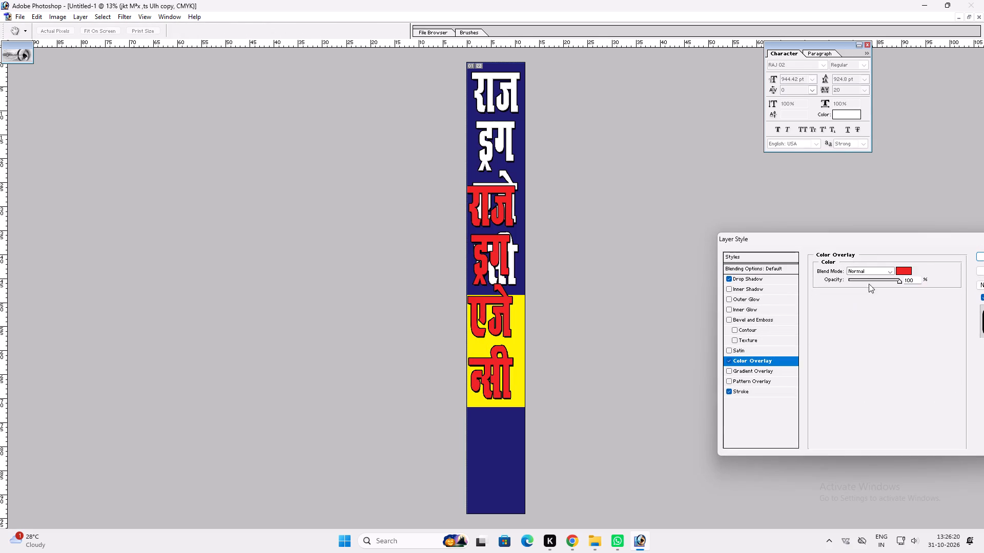
pyautogui.press('Return')
# Scale the red text copy down with Free Transform so that it fits inside the yellow panel.
pyautogui.hotkey('ctrl', 't')
pyautogui.keyDown('shift'); pyautogui.moveTo(515, 183); pyautogui.dragTo(488, 306); pyautogui.keyUp('shift')
pyautogui.hotkey('shift', 'Return')
pyautogui.press('v')
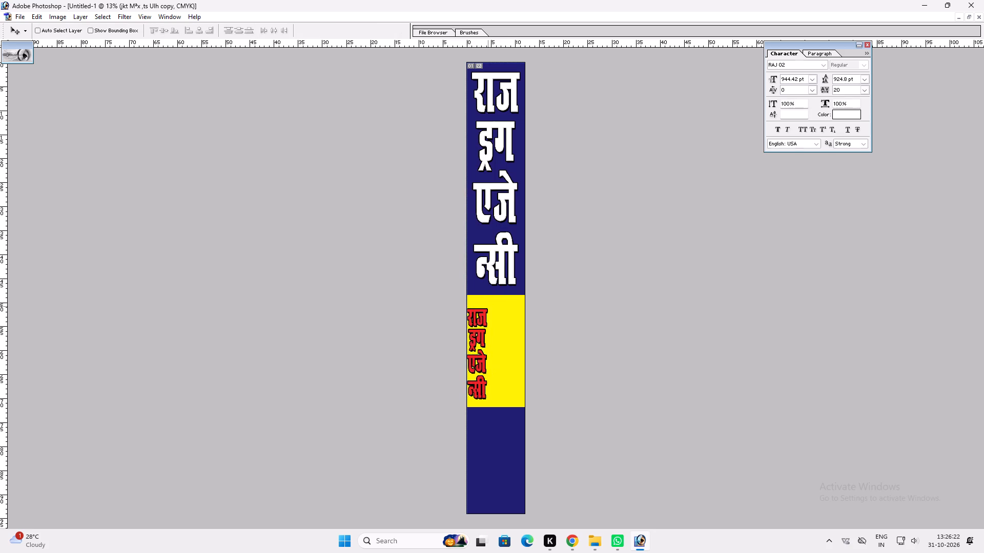
# Remove the Drop Shadow effect from the small red text.
pyautogui.hotkey('alt', 'l')
pyautogui.hotkey('alt', 'k')
pyautogui.hotkey('alt', 'y')
pyautogui.hotkey('alt', 'l')
pyautogui.hotkey('alt', 'y')
pyautogui.hotkey('alt', 'd')
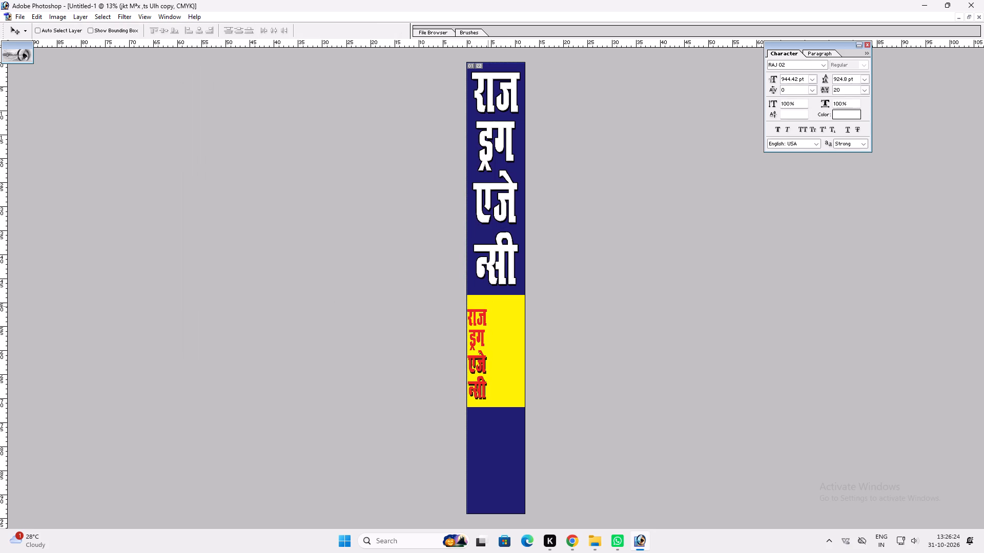
# Change the stroke colour of the small red text to white.
pyautogui.hotkey('alt', 'l')
pyautogui.hotkey('alt', 'y')
pyautogui.press('k')
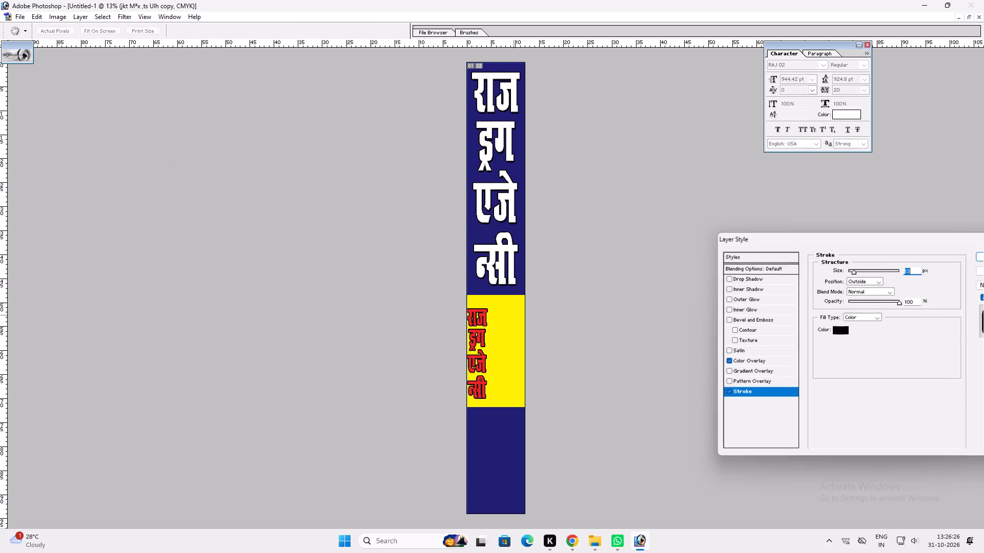
pyautogui.click(835, 331)
pyautogui.moveTo(245, 283); pyautogui.dragTo(106, 151)
pyautogui.press('Return')
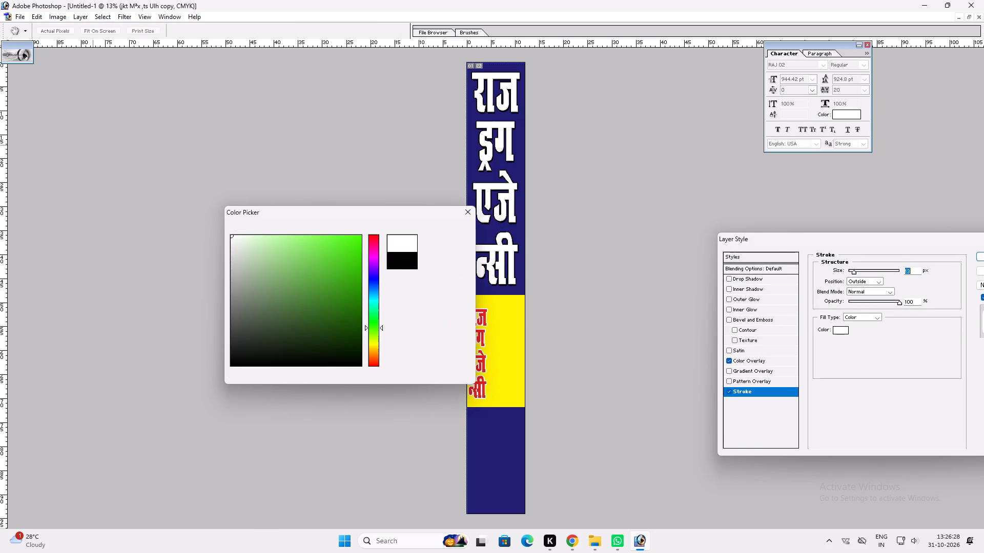
pyautogui.press('Return')
# Replace the small red text with अग्रेंजी on the first line and दवाओं on the second.
pyautogui.press('t')
pyautogui.click(478, 358)
pyautogui.hotkey('ctrl', 'a')
pyautogui.press('c')
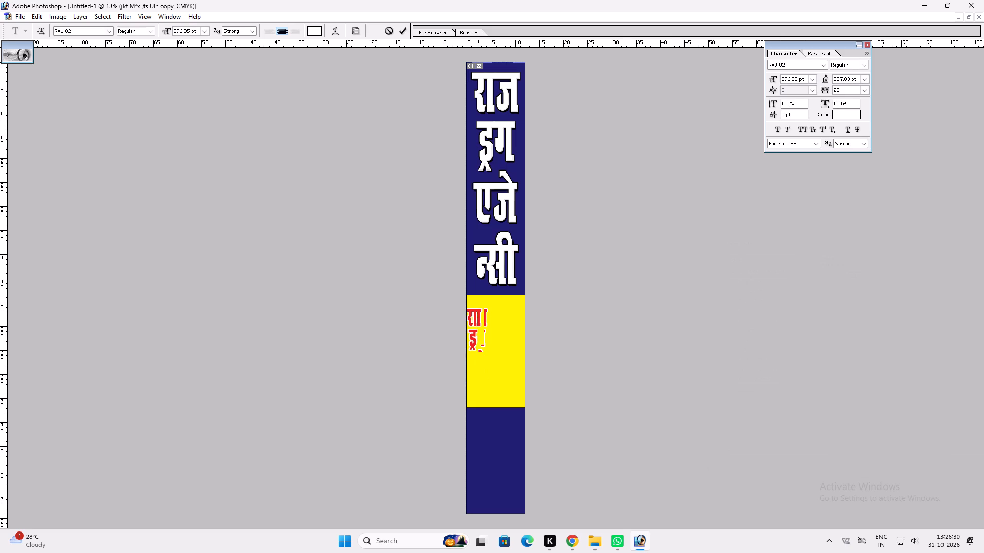
pyautogui.press('BackSpace')
pyautogui.write('vxzsa')
pyautogui.write('th')
pyautogui.press('space')
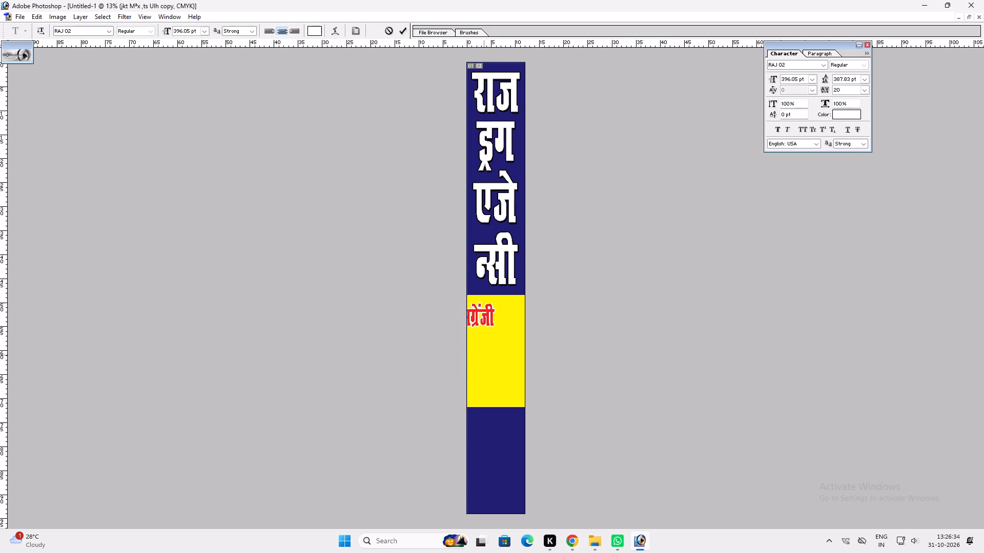
pyautogui.write('no')
pyautogui.press('BackSpace')
pyautogui.press('BackSpace')
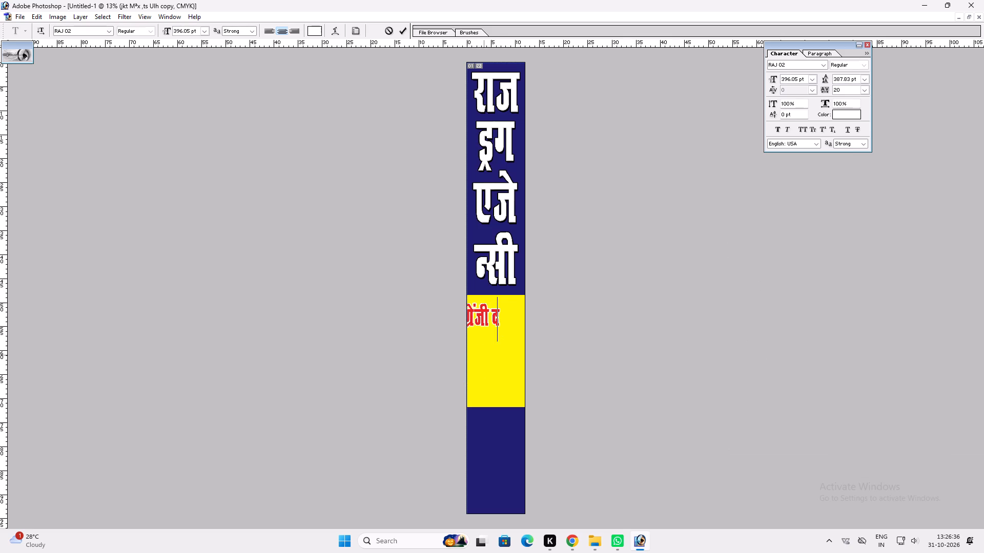
pyautogui.press('Return')
pyautogui.write('nb')
pyautogui.press('BackSpace')
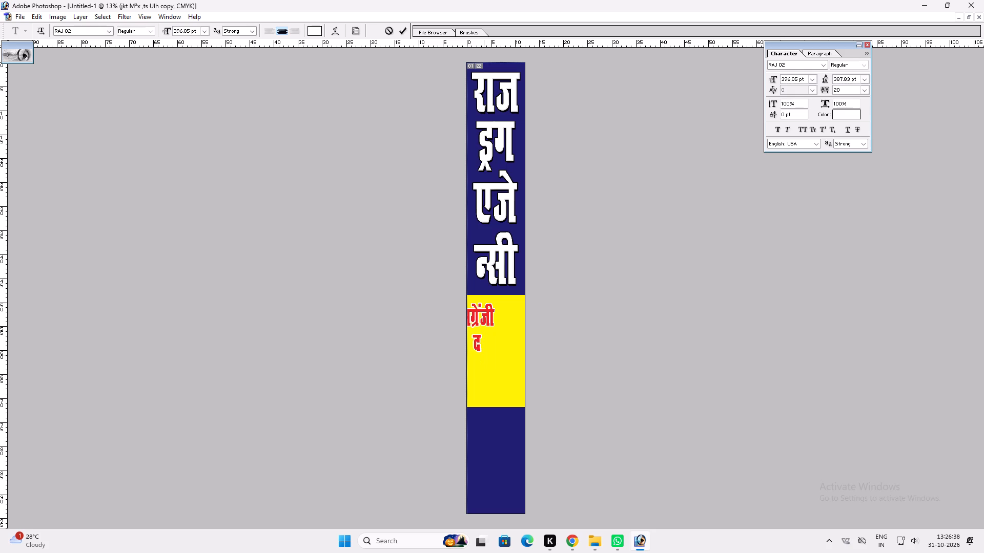
pyautogui.write('ok')
pyautogui.write('vksa')
pyautogui.press('space')
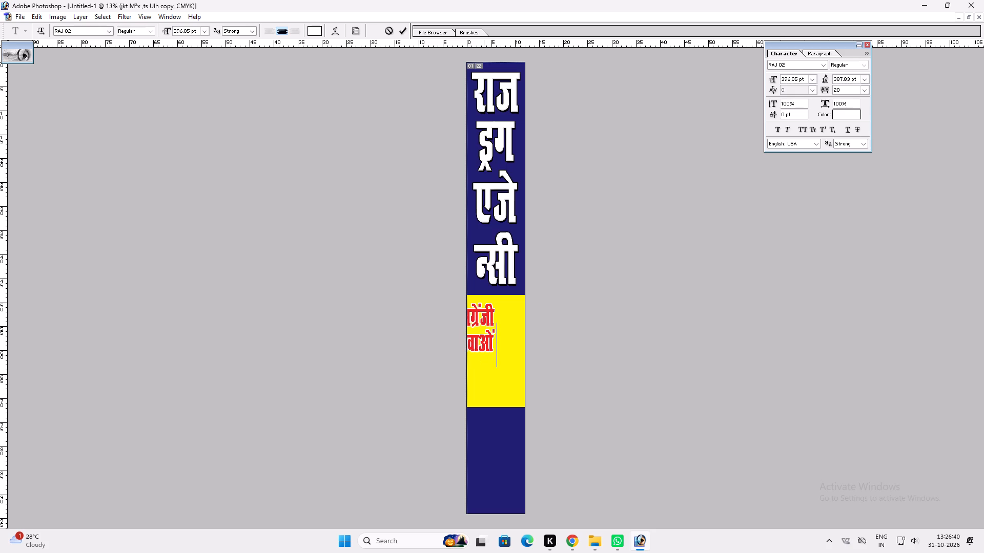
# Add का थौक as the third line and विक्रेता as the fourth line of the red text.
pyautogui.press('Return')
pyautogui.write('dk')
pyautogui.press('space')
pyautogui.press('Return')
pyautogui.hotkey('shift', 'f')
pyautogui.write('kks')
pyautogui.press('BackSpace')
pyautogui.press('BackSpace')
pyautogui.press('BackSpace')
pyautogui.press('BackSpace')
pyautogui.press('BackSpace')
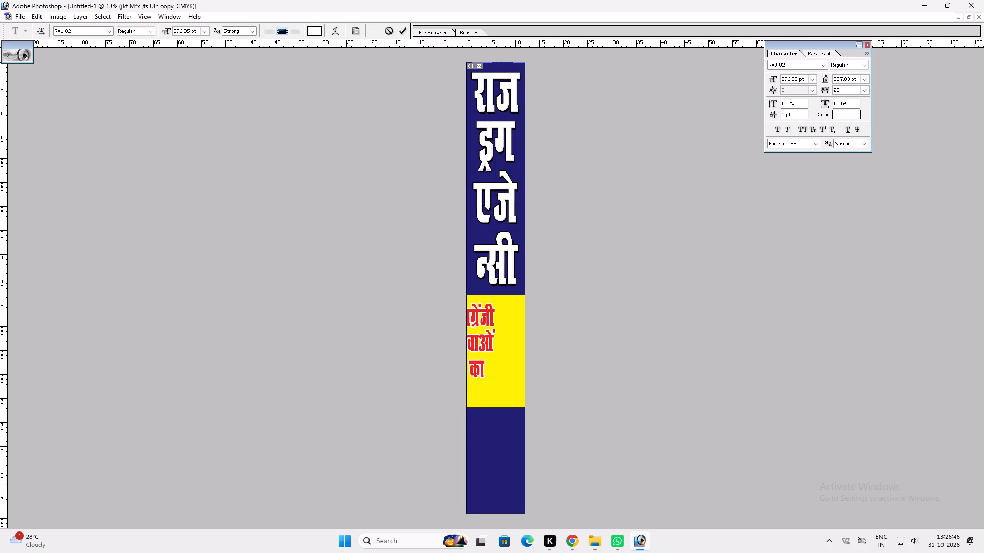
pyautogui.write('FkkSd')
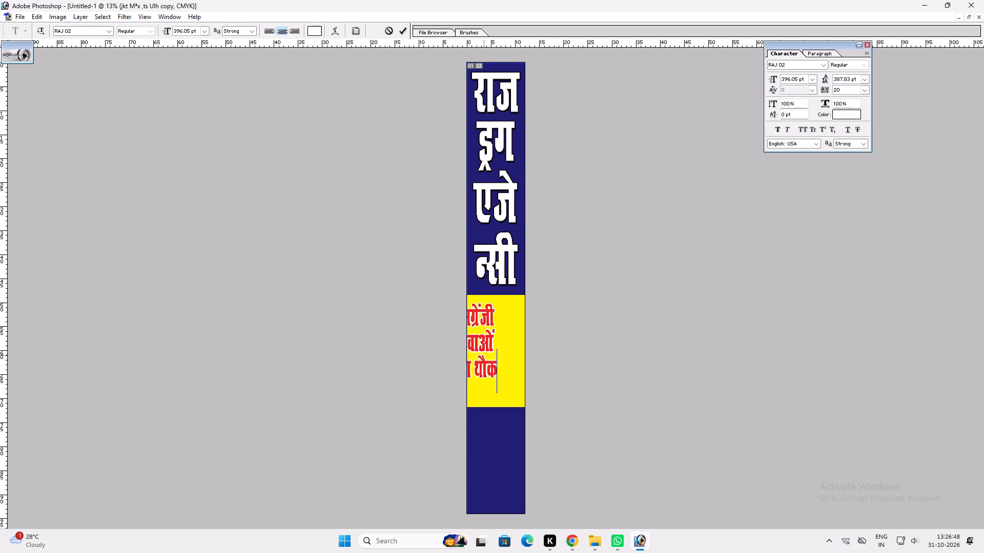
pyautogui.press('Return')
pyautogui.write('fo')
pyautogui.hotkey('alt', '0')
pyautogui.hotkey('alt', '2')
pyautogui.hotkey('alt', '1')
pyautogui.hotkey('alt', '6')
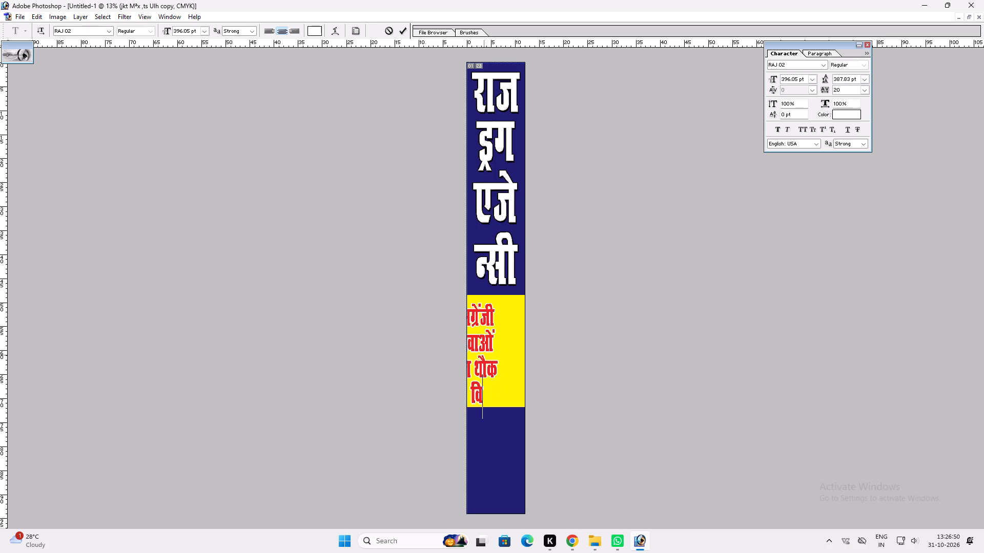
pyautogui.write('srk')
pyautogui.press('space')
pyautogui.press('Return')
pyautogui.write('vvv')
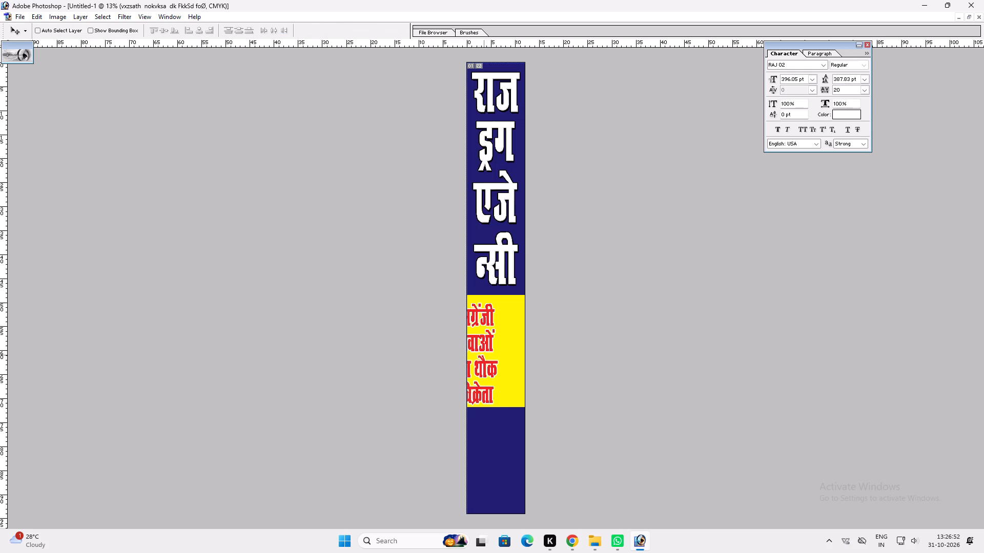
# Move the red four-line text so that it sits fully within the yellow panel.
pyautogui.moveTo(484, 355); pyautogui.dragTo(501, 354)
pyautogui.hotkey('ctrl', 't')
pyautogui.keyDown('alt'); pyautogui.keyDown('shift'); pyautogui.click(517, 344); pyautogui.keyUp('shift'); pyautogui.keyUp('alt')
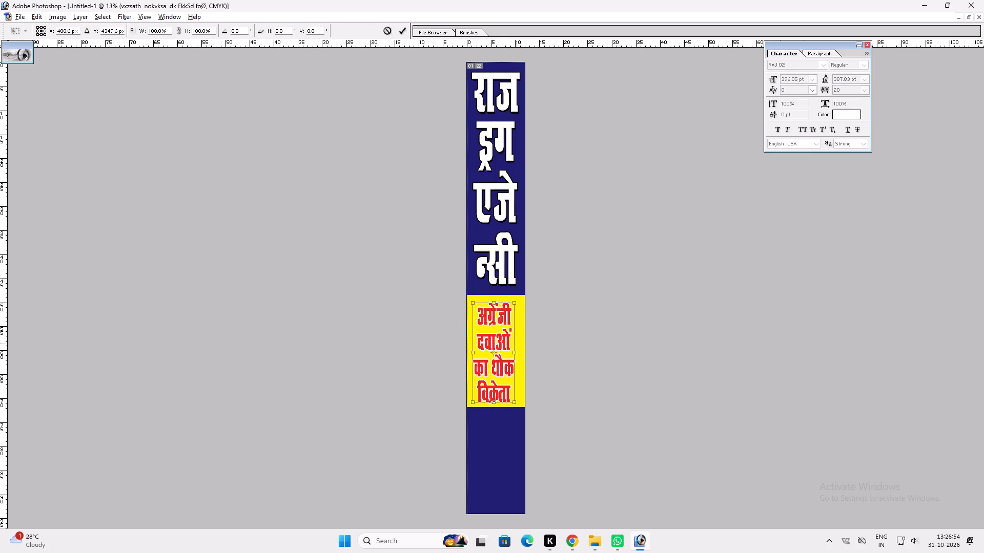
pyautogui.press('Return')
# Set the tracking of the whole red text to 0.
pyautogui.hotkey('ctrl', '+')
pyautogui.hotkey('ctrl', '+')
pyautogui.press('space')
pyautogui.moveTo(521, 342); pyautogui.dragTo(522, 174)
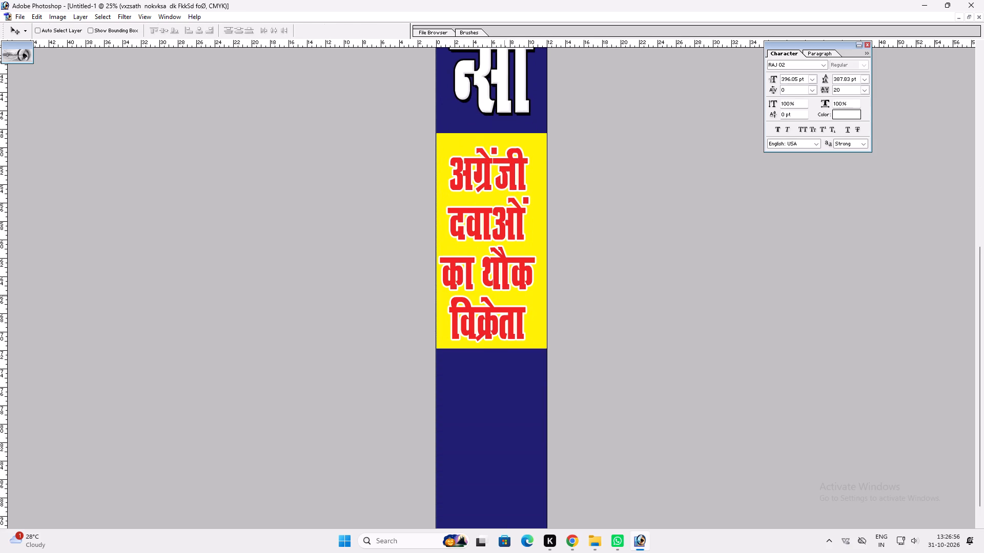
pyautogui.press('t')
pyautogui.click(497, 306)
pyautogui.hotkey('ctrl', 'a')
pyautogui.hotkey('alt', 'Left')
pyautogui.hotkey('ctrl', 'z')
pyautogui.hotkey('ctrl', 'Return')
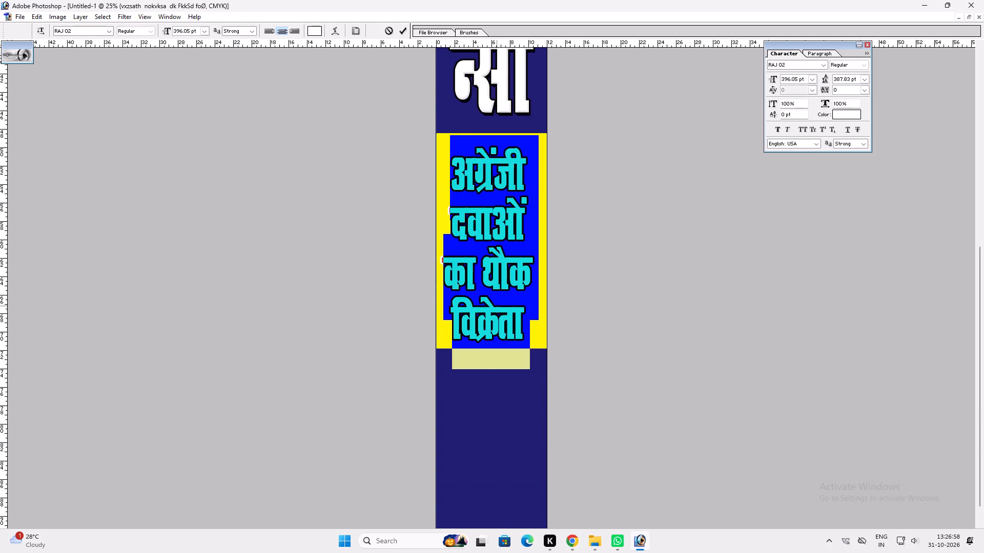
# Widen the red text with Free Transform to nearly the full width of the yellow panel.
pyautogui.hotkey('ctrl', 't')
pyautogui.keyDown('alt'); pyautogui.keyDown('shift'); pyautogui.moveTo(528, 287); pyautogui.dragTo(536, 284); pyautogui.keyUp('shift'); pyautogui.keyUp('alt')
pyautogui.press('Return')
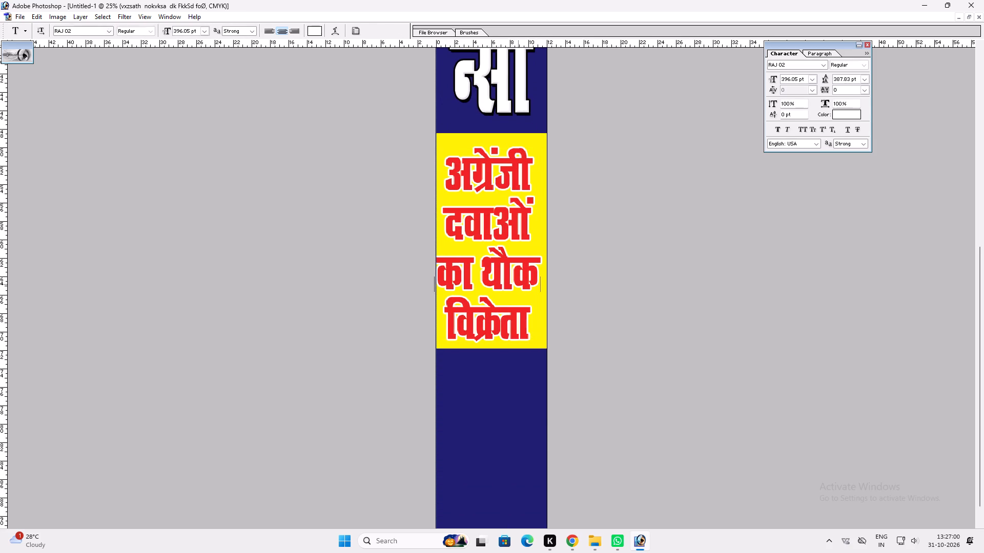
# Align the red text to the horizontal centre of the banner.
pyautogui.hotkey('ctrl', 'a')
pyautogui.hotkey('alt', 'l')
pyautogui.hotkey('alt', 'i')
pyautogui.hotkey('alt', 'h')
pyautogui.hotkey('ctrl', 'd')
# Scale the red text down slightly with Free Transform and shift it to leave small side margins in the yellow panel.
pyautogui.hotkey('ctrl', 't')
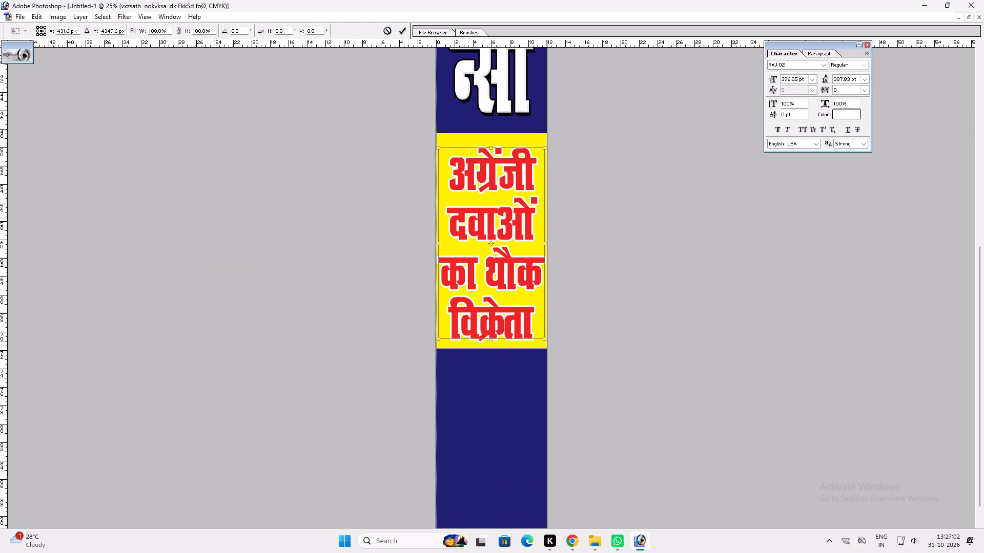
pyautogui.keyDown('alt'); pyautogui.keyDown('shift'); pyautogui.moveTo(543, 341); pyautogui.dragTo(538, 337); pyautogui.keyUp('shift'); pyautogui.keyUp('alt')
pyautogui.keyDown('shift'); pyautogui.moveTo(526, 333); pyautogui.dragTo(523, 338); pyautogui.keyUp('shift')
pyautogui.press('Return')
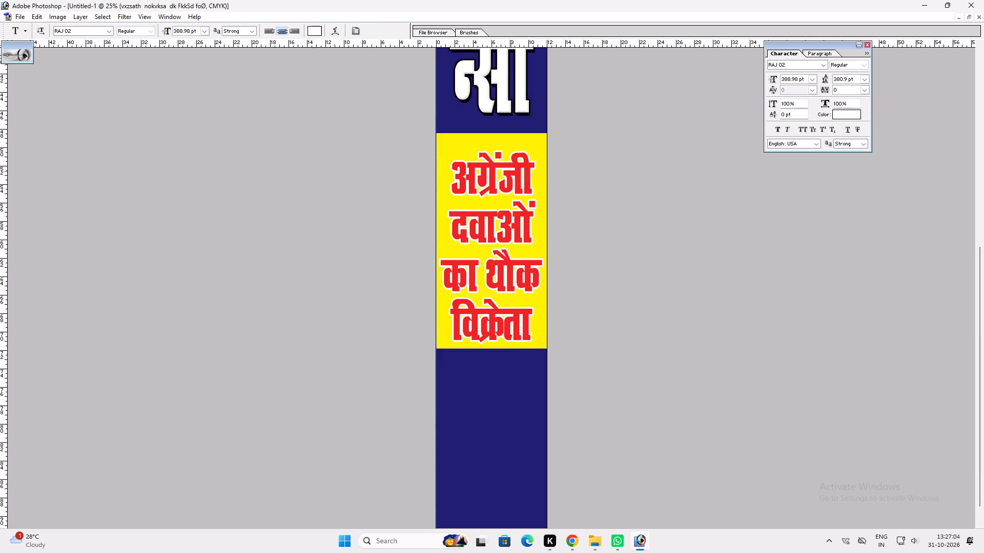
# Stretch the red text upward with Free Transform so that it nearly reaches the yellow panel's top edge.
pyautogui.hotkey('ctrl', 't')
pyautogui.keyDown('shift'); pyautogui.moveTo(502, 147); pyautogui.dragTo(500, 138); pyautogui.keyUp('shift')
pyautogui.press('Return')
pyautogui.press('v')
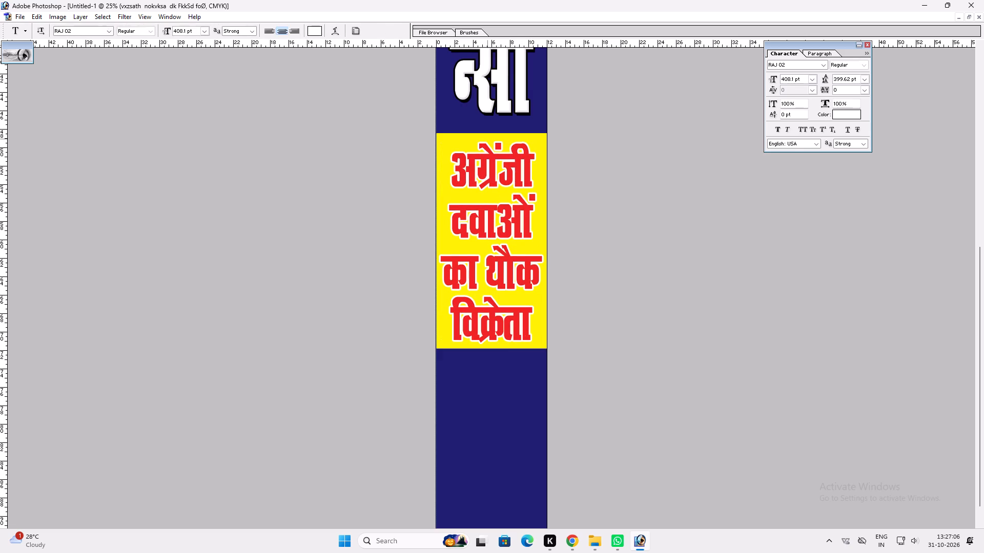
pyautogui.hotkey('ctrl', 't')
pyautogui.keyDown('shift'); pyautogui.moveTo(513, 141); pyautogui.dragTo(519, 138); pyautogui.keyUp('shift')
pyautogui.press('Return')
# Centre the resized red text horizontally on the banner.
pyautogui.hotkey('ctrl', 'a')
pyautogui.hotkey('alt', 'l')
pyautogui.hotkey('alt', 'i')
pyautogui.hotkey('alt', 'h')
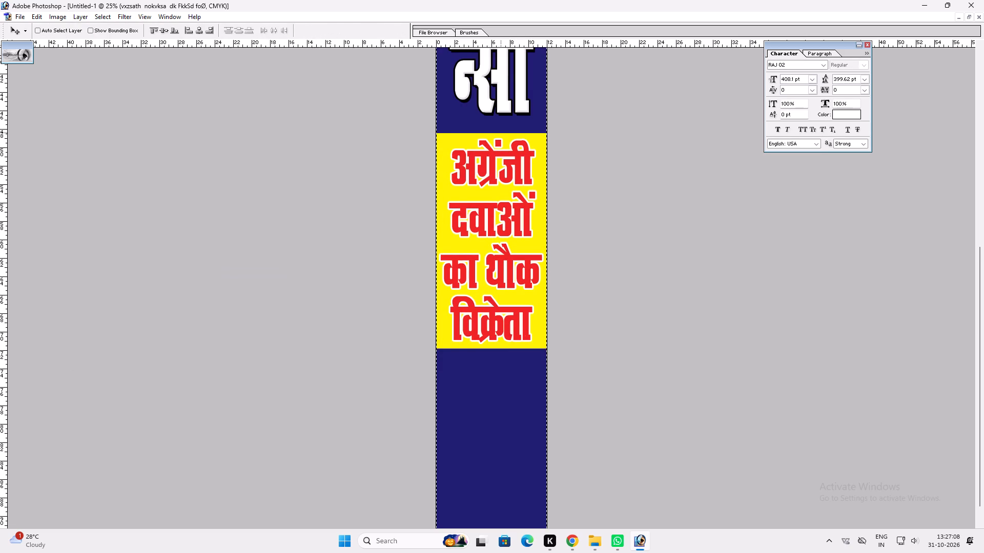
pyautogui.hotkey('ctrl', 'd')
# Extend the yellow panel downward by about 7 inches with Free Transform, keeping its top edge in place.
pyautogui.write('vv')
pyautogui.press('space')
pyautogui.moveTo(491, 288); pyautogui.dragTo(504, 178)
pyautogui.keyDown('ctrl'); pyautogui.click(542, 304); pyautogui.keyUp('ctrl')
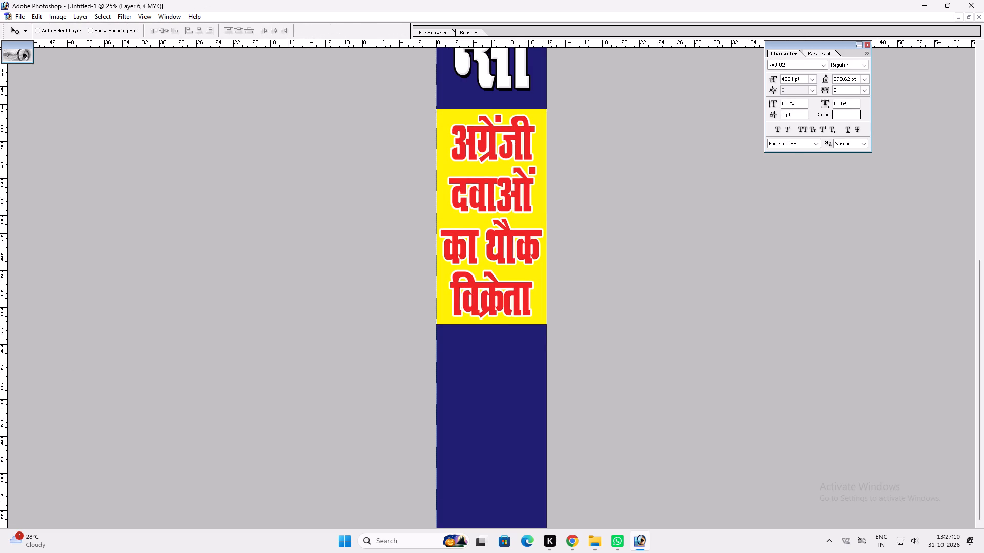
pyautogui.hotkey('ctrl', 't')
pyautogui.keyDown('shift'); pyautogui.moveTo(512, 323); pyautogui.dragTo(512, 386); pyautogui.keyUp('shift')
pyautogui.press('Return')
pyautogui.press('v')
# Increase the leading of all four lines of the red text to 465.86 pt, spreading them down the yellow panel.
pyautogui.keyDown('ctrl'); pyautogui.click(506, 311); pyautogui.keyUp('ctrl')
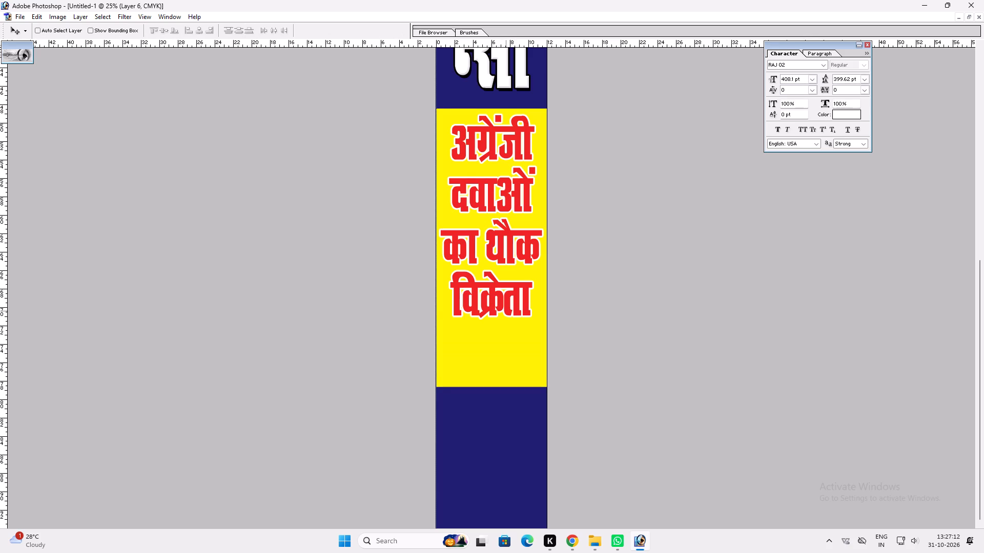
pyautogui.hotkey('ctrl', 't')
pyautogui.press('Return')
pyautogui.press('t')
pyautogui.click(491, 313)
pyautogui.hotkey('ctrl', 'a')
pyautogui.hotkey('alt', 'Down')
pyautogui.hotkey('alt', 'Down')
pyautogui.hotkey('alt', 'Down')
pyautogui.hotkey('alt', 'Down')
pyautogui.hotkey('alt', 'Down')
pyautogui.hotkey('alt', 'Down')
pyautogui.hotkey('alt', 'Down')
pyautogui.hotkey('alt', 'Down')
pyautogui.hotkey('alt', 'Down')
pyautogui.hotkey('alt', 'Down')
pyautogui.hotkey('alt', 'Down')
pyautogui.hotkey('alt', 'Down')
pyautogui.hotkey('alt', 'Down')
pyautogui.hotkey('alt', 'Down')
pyautogui.hotkey('alt', 'Down')
pyautogui.hotkey('alt', 'Down')
pyautogui.hotkey('alt', 'Down')
pyautogui.hotkey('alt', 'Down')
pyautogui.hotkey('alt', 'Down')
pyautogui.hotkey('alt', 'Down')
pyautogui.hotkey('alt', 'Down')
pyautogui.hotkey('alt', 'Down')
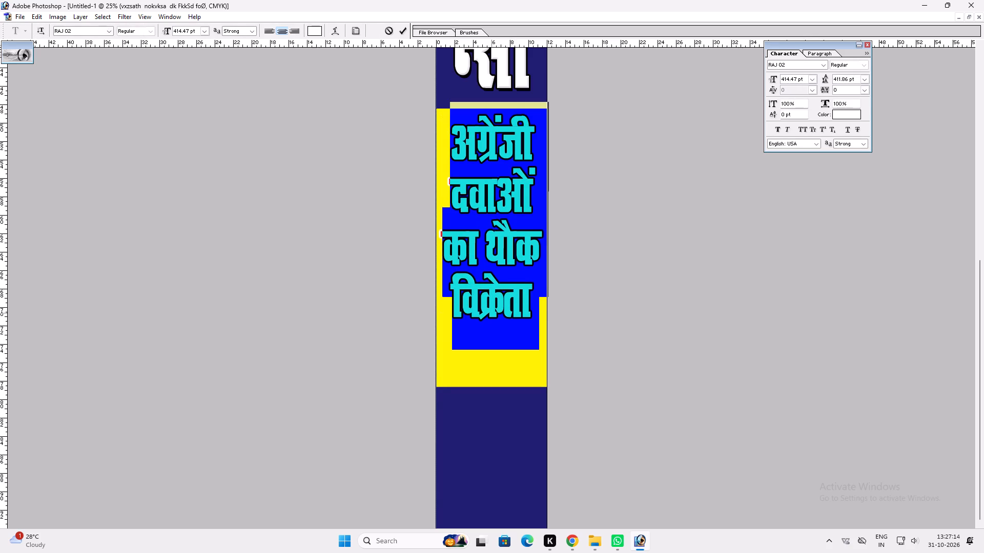
pyautogui.hotkey('ctrl', 'z')
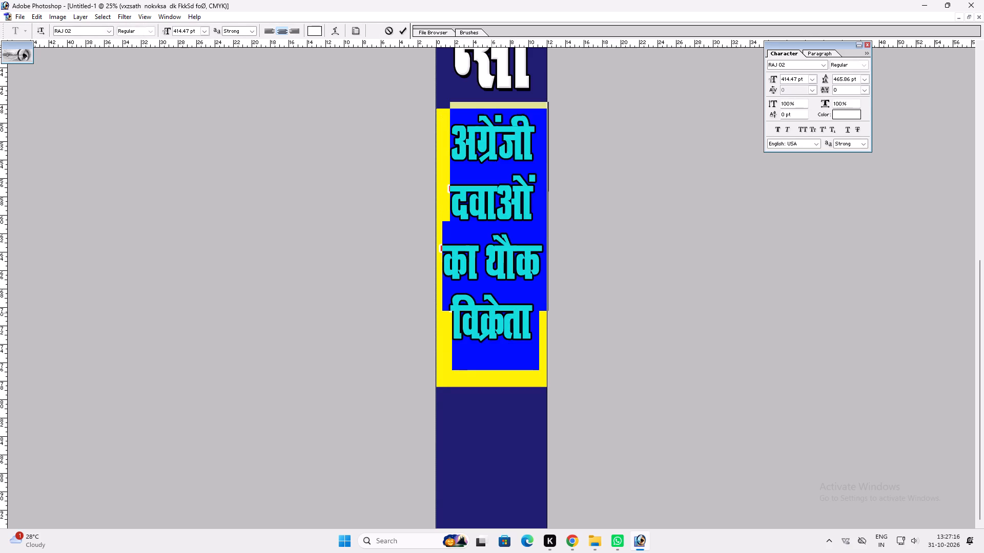
pyautogui.hotkey('ctrl', 'Return')
# Stretch the red text downward with Free Transform so that it nearly reaches the yellow panel's bottom edge, keeping its width.
pyautogui.hotkey('ctrl', 't')
pyautogui.keyDown('shift'); pyautogui.moveTo(486, 338); pyautogui.dragTo(485, 373); pyautogui.keyUp('shift')
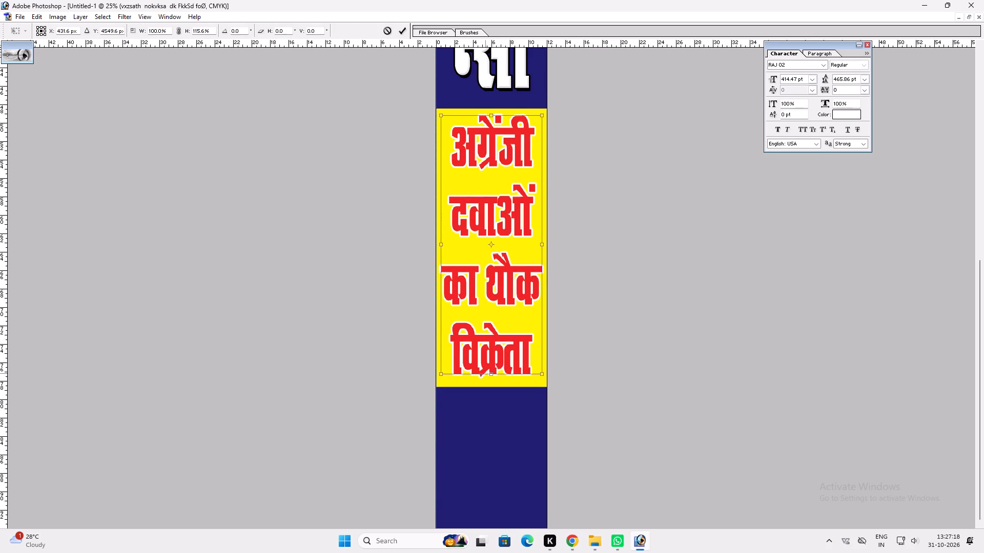
pyautogui.keyDown('shift'); pyautogui.moveTo(485, 373); pyautogui.dragTo(482, 376); pyautogui.keyUp('shift')
pyautogui.hotkey('shift', 'Return')
pyautogui.press('v')
# Fit the whole banner in view and examine the overall layout of the white title, yellow panel and remaining blue area.
pyautogui.press('space')
pyautogui.press('space')
pyautogui.press('space')
pyautogui.press('space')
pyautogui.press('space')
pyautogui.press('space')
pyautogui.press('space')
pyautogui.press('space')
pyautogui.press('space')
pyautogui.press('space')
pyautogui.press('space')
pyautogui.press('space')
pyautogui.press('space')
pyautogui.press('space')
pyautogui.press('space')
pyautogui.press('space')
pyautogui.press('space')
pyautogui.press('space')
pyautogui.moveTo(489, 384); pyautogui.dragTo(515, 229)
pyautogui.rightClick(479, 288)
pyautogui.moveTo(496, 293); pyautogui.dragTo(509, 297)
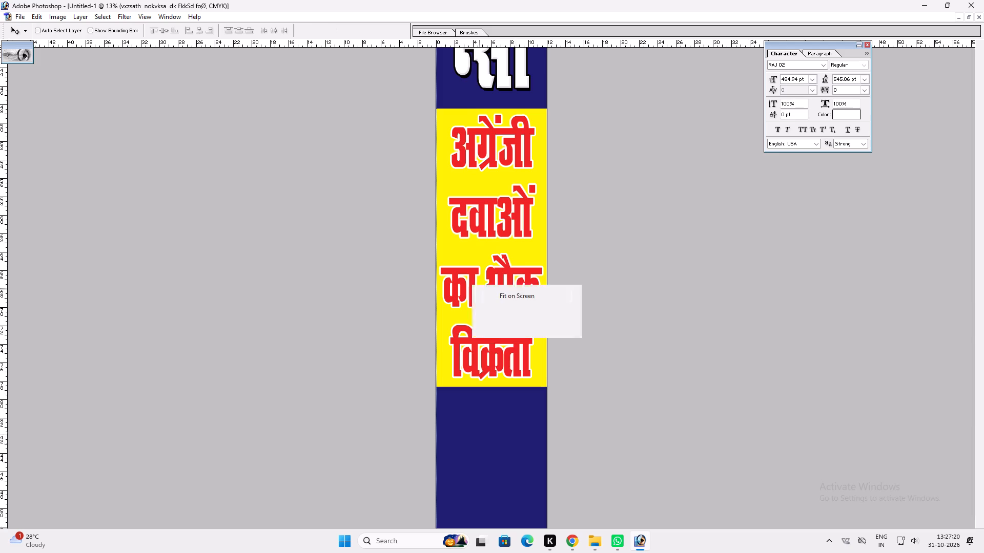
pyautogui.press('v')
pyautogui.hotkey('ctrl', '+')
pyautogui.press('space')
pyautogui.rightClick(490, 365)
pyautogui.click(519, 373)
pyautogui.press('space')
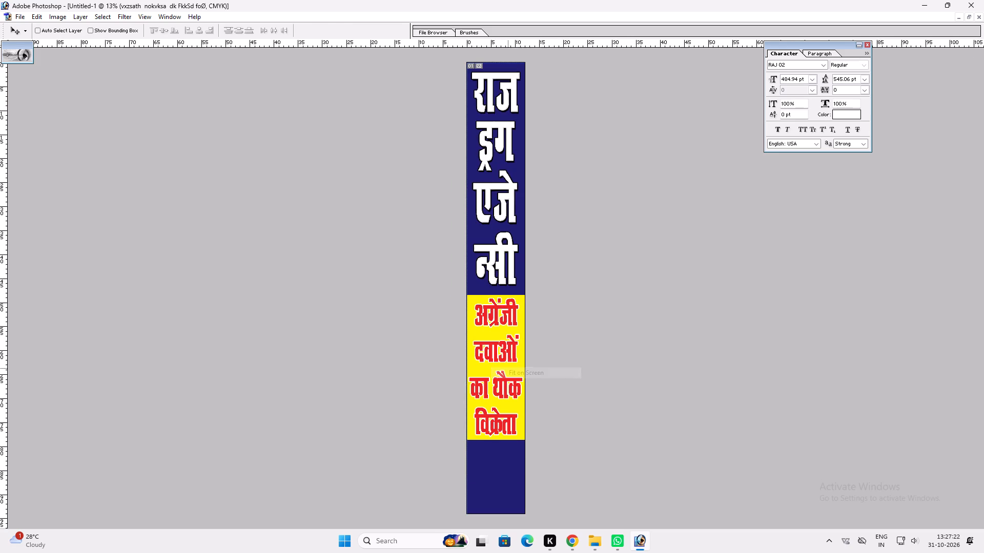
pyautogui.press('v')
pyautogui.press('v')
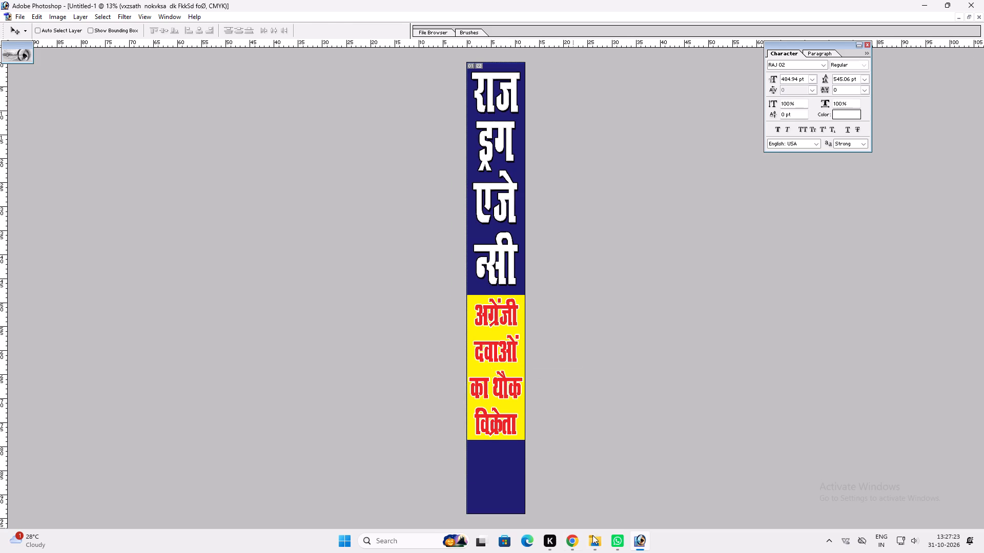
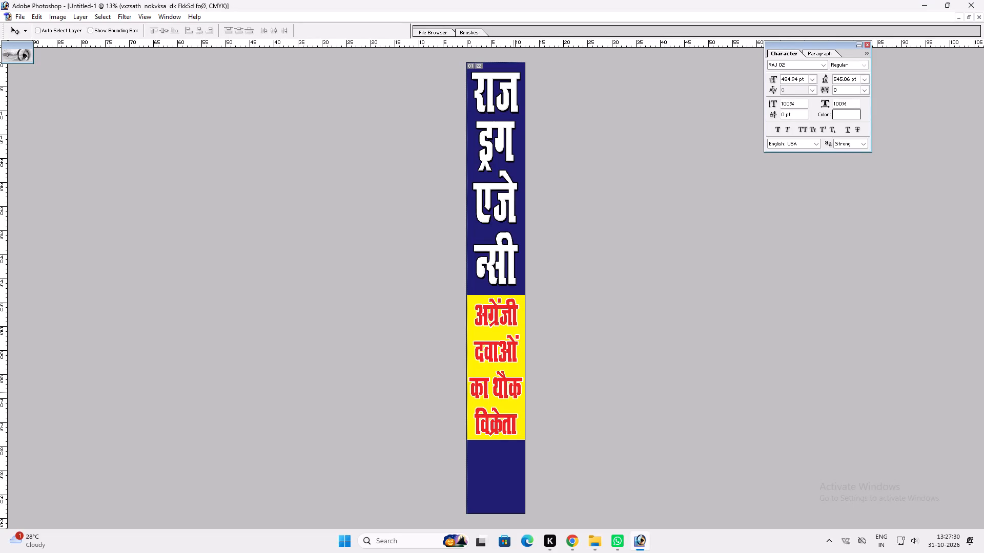
# Duplicate the four-line red text layer and place the copy about 15 inches lower, extending over the blue area below the yellow panel.
pyautogui.keyDown('ctrl'); pyautogui.click(514, 392); pyautogui.keyUp('ctrl')
pyautogui.keyDown('alt'); pyautogui.moveTo(514, 392); pyautogui.dragTo(516, 462); pyautogui.keyUp('alt')
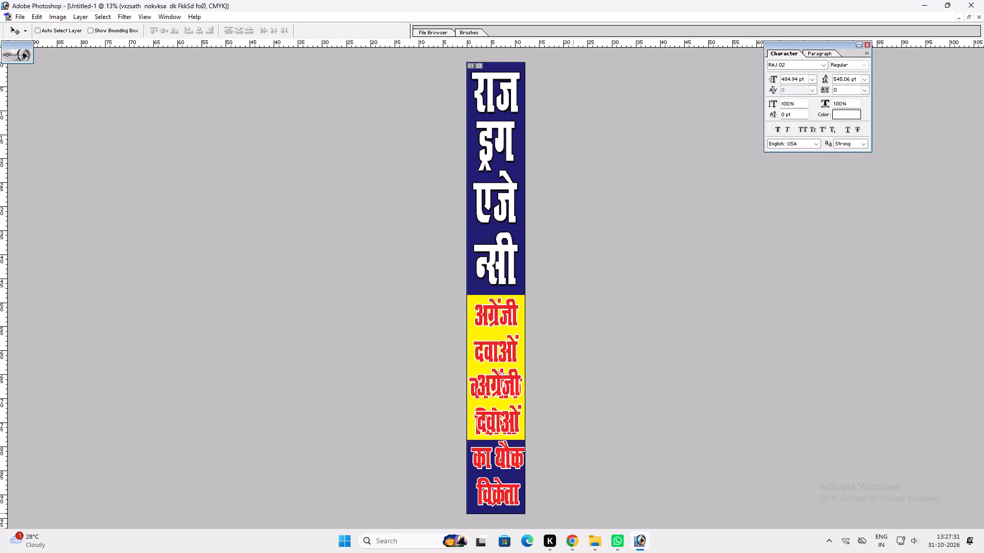
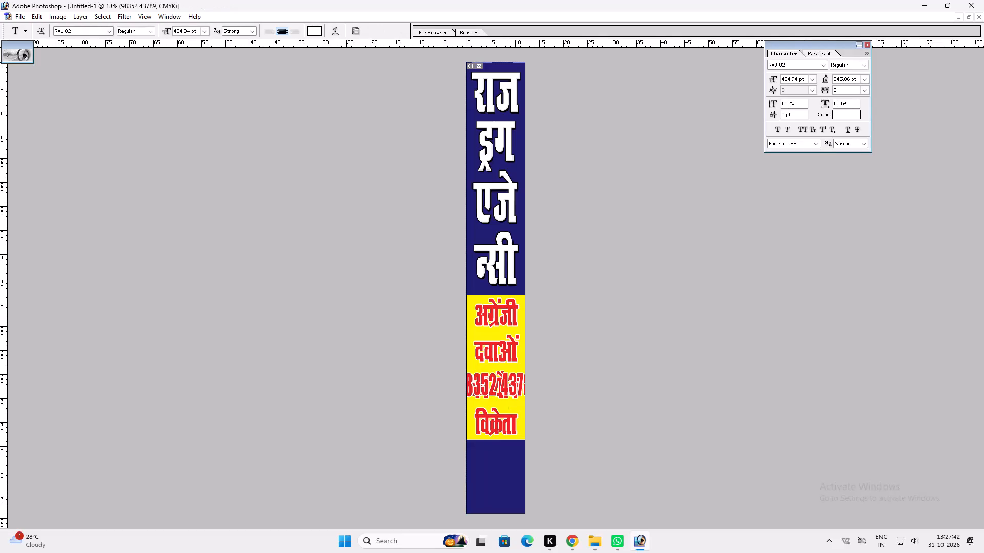
# Move the red phone number text down into the bottom blue area and scale it down to about 243 pt.
pyautogui.moveTo(515, 390); pyautogui.dragTo(531, 474)
pyautogui.hotkey('ctrl', 't')
pyautogui.keyDown('shift'); pyautogui.moveTo(555, 478); pyautogui.dragTo(519, 471); pyautogui.keyUp('shift')
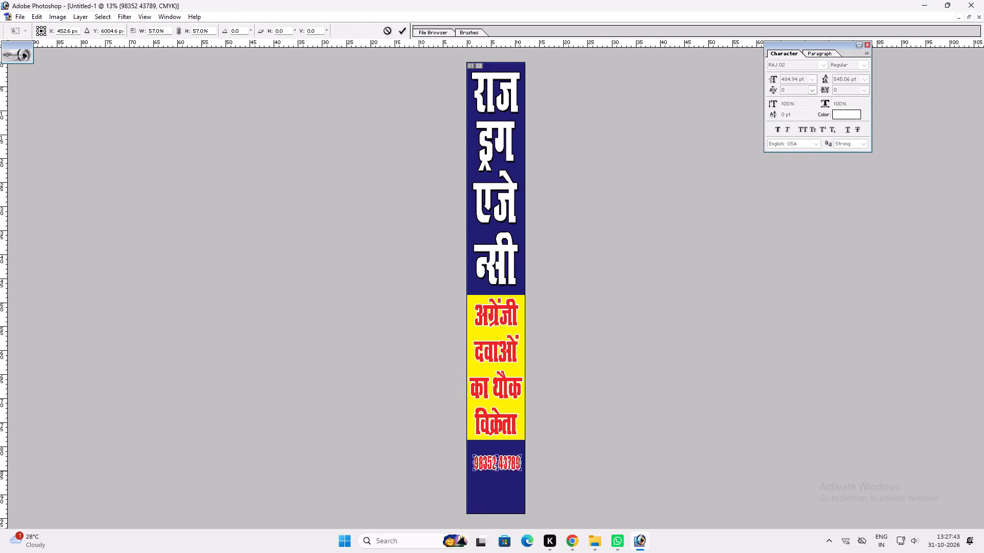
pyautogui.keyDown('shift'); pyautogui.moveTo(519, 471); pyautogui.dragTo(514, 470); pyautogui.keyUp('shift')
pyautogui.press('Return')
# Remove the space between the two halves of the phone number so it reads as one unbroken string.
pyautogui.hotkey('ctrl', '+')
pyautogui.hotkey('ctrl', '+')
pyautogui.press('space')
pyautogui.press('space')
pyautogui.press('space')
pyautogui.moveTo(514, 470); pyautogui.dragTo(561, 127)
pyautogui.press('t')
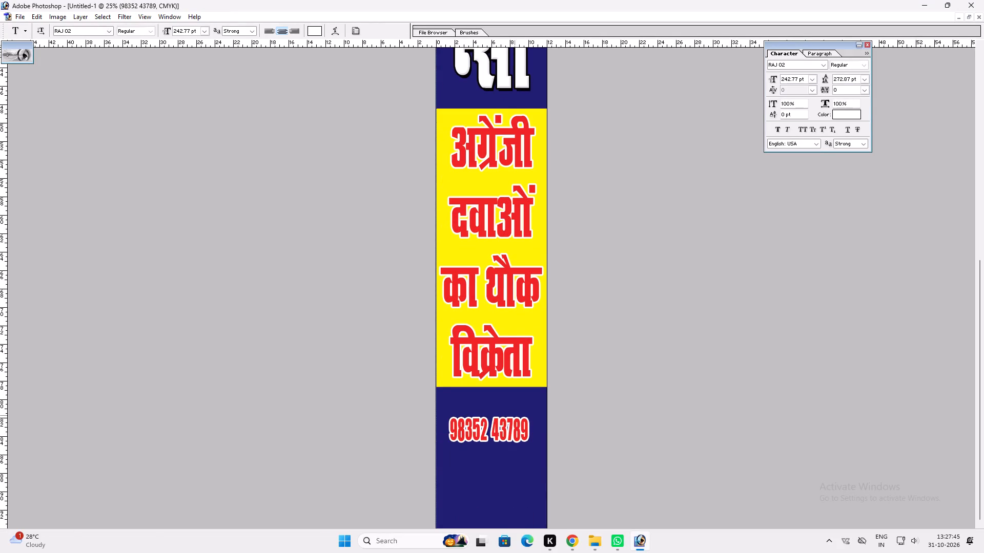
pyautogui.click(494, 438)
pyautogui.press('BackSpace')
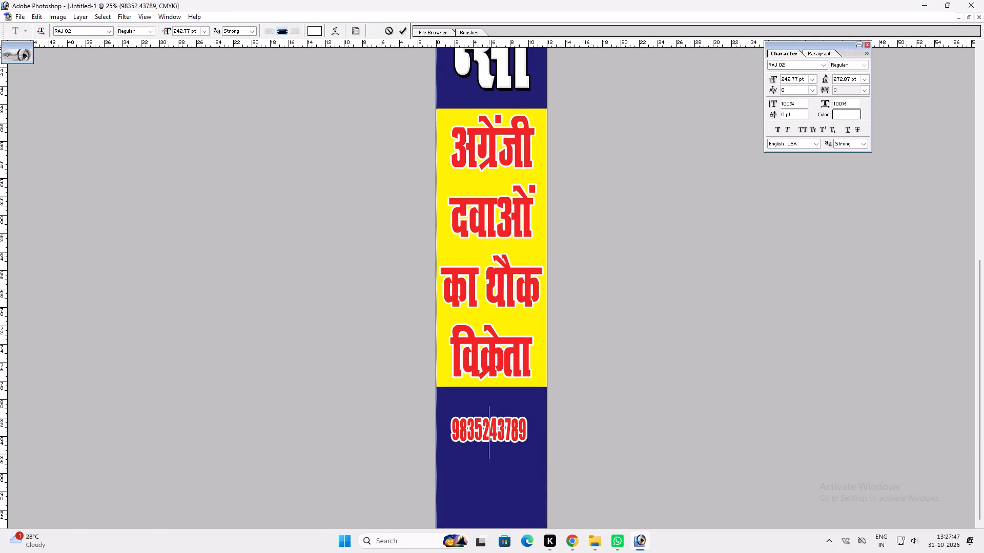
pyautogui.press('Return')
# Remove the stroke from the phone number's layer style and set its Color Overlay to white.
pyautogui.hotkey('alt', 'l')
pyautogui.hotkey('alt', 'y')
pyautogui.hotkey('alt', 'k')
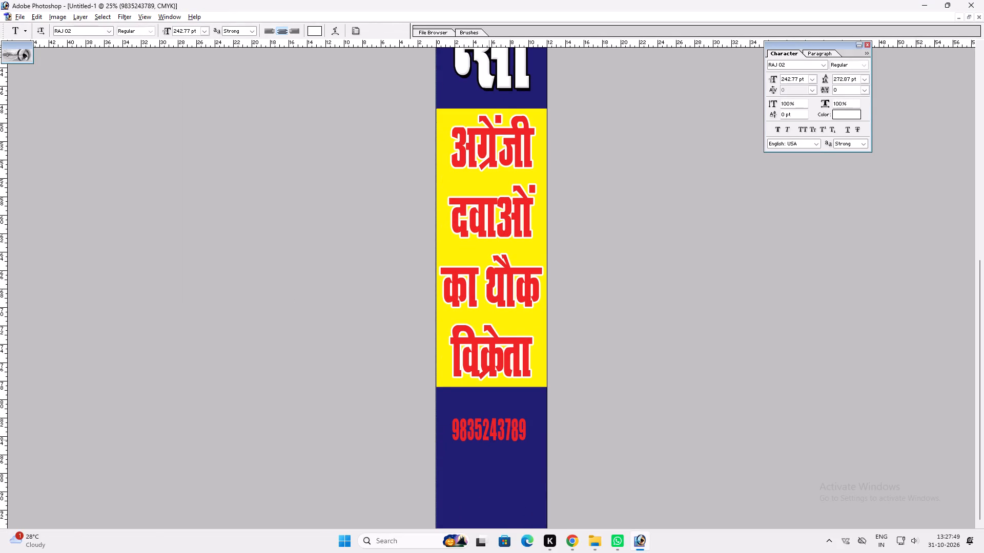
pyautogui.hotkey('alt', 'y')
pyautogui.press('n')
pyautogui.hotkey('alt', 'l')
pyautogui.hotkey('alt', 'y')
pyautogui.press('n')
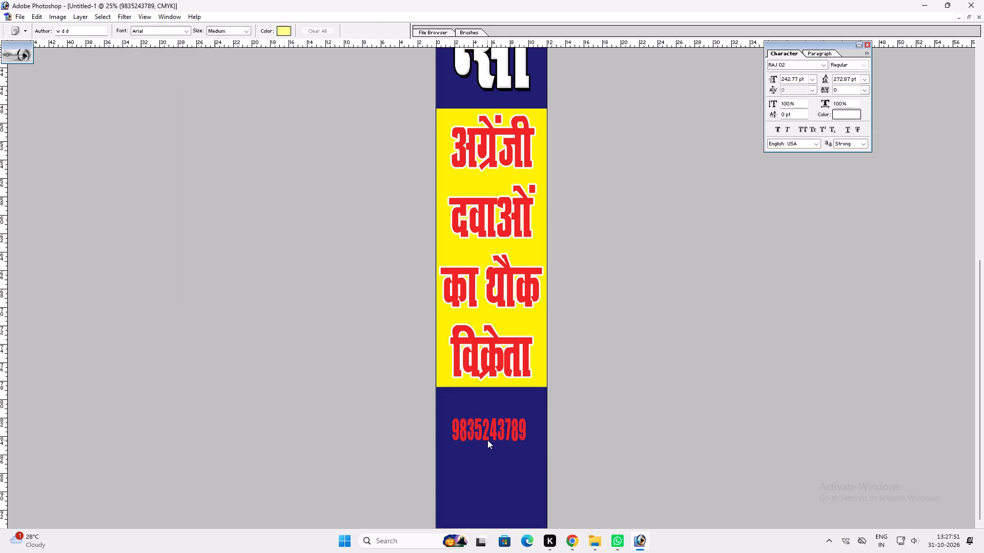
pyautogui.click(782, 359)
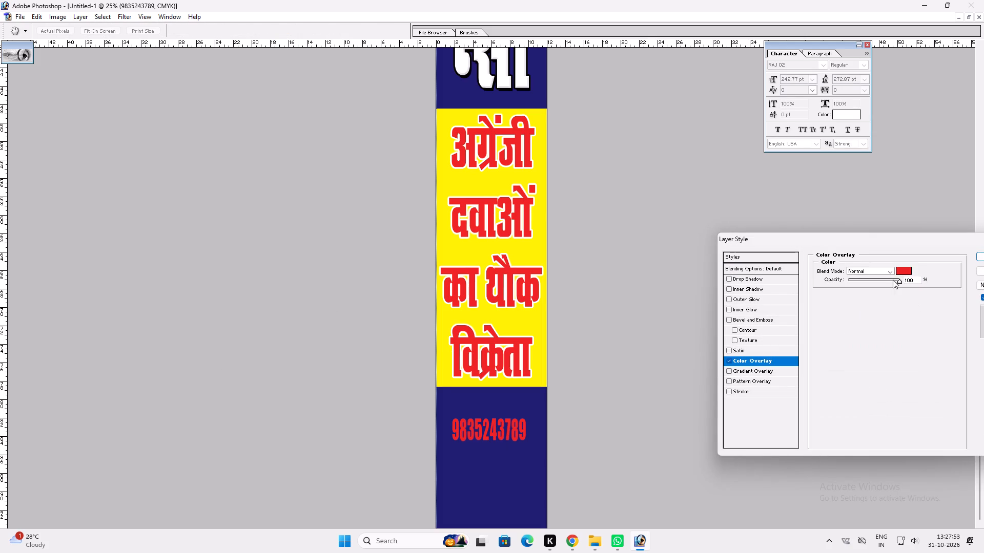
pyautogui.click(910, 273)
pyautogui.moveTo(263, 283); pyautogui.dragTo(130, 103)
pyautogui.press('Return')
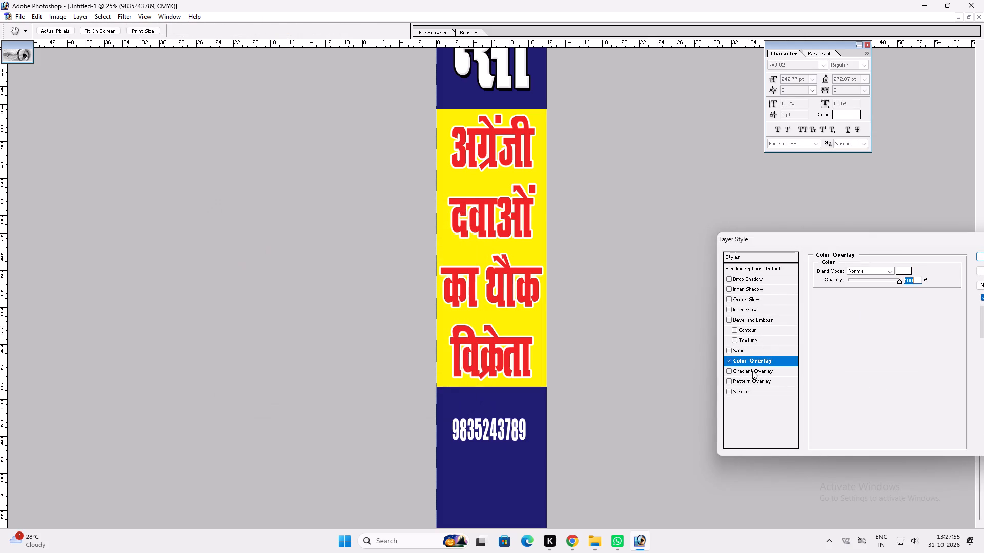
# Add an outside black (000000) Stroke effect to the phone number.
pyautogui.click(745, 389)
pyautogui.click(839, 328)
pyautogui.moveTo(325, 352); pyautogui.dragTo(468, 424)
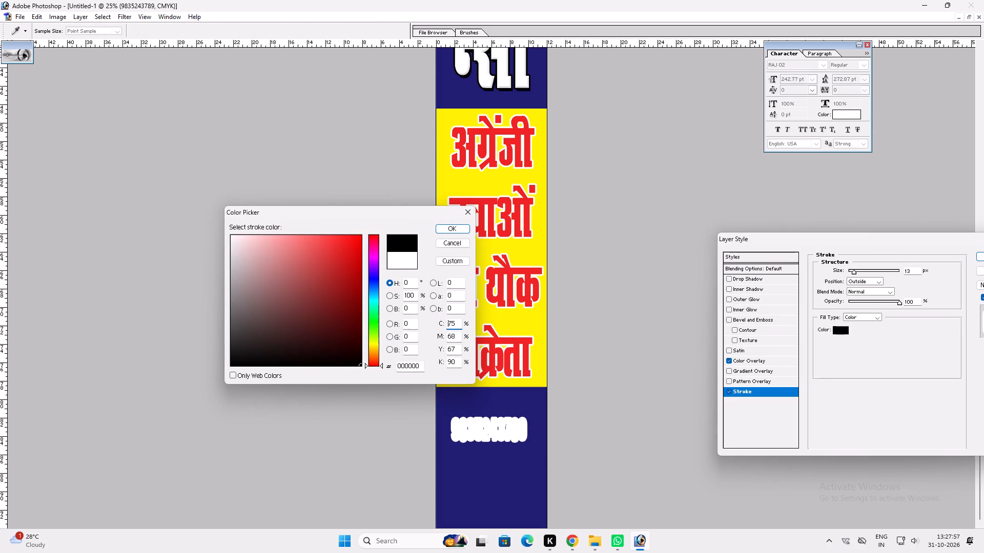
pyautogui.press('Return')
pyautogui.scroll(1, 747, 451)
pyautogui.press('Return')
# Enlarge the phone number to about 356 pt and stretch it across most of the blue area's width.
pyautogui.hotkey('ctrl', 't')
pyautogui.keyDown('alt'); pyautogui.keyDown('shift'); pyautogui.moveTo(525, 423); pyautogui.dragTo(534, 423); pyautogui.keyUp('shift'); pyautogui.keyUp('alt')
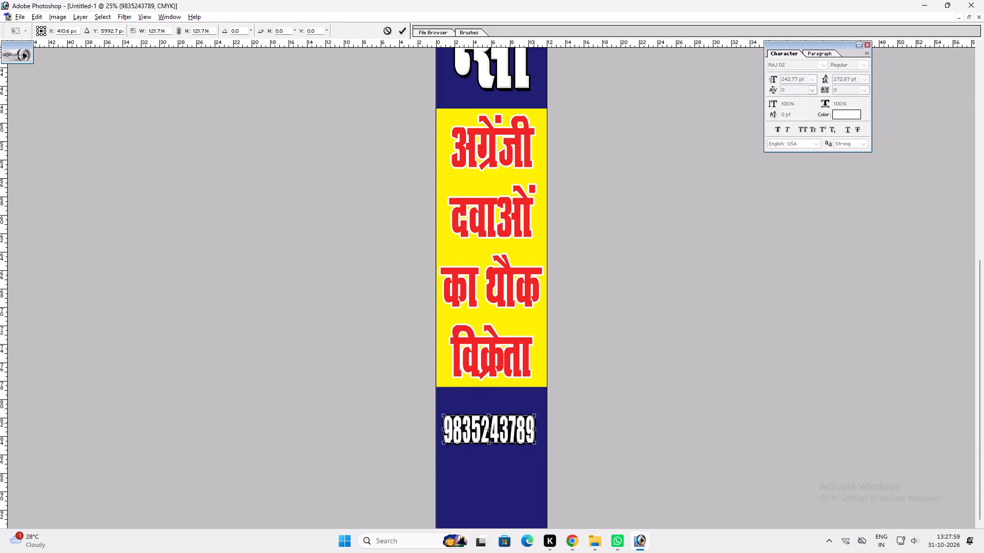
pyautogui.keyDown('alt'); pyautogui.keyDown('shift'); pyautogui.moveTo(534, 423); pyautogui.dragTo(535, 423); pyautogui.keyUp('shift'); pyautogui.keyUp('alt')
pyautogui.keyDown('shift'); pyautogui.moveTo(522, 417); pyautogui.dragTo(521, 407); pyautogui.keyUp('shift')
pyautogui.press('Return')
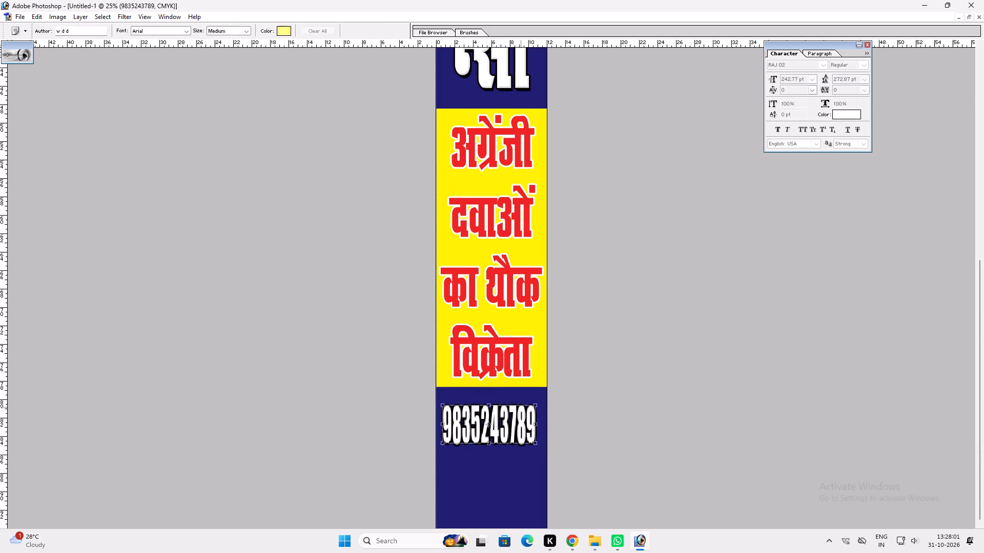
pyautogui.press('v')
pyautogui.hotkey('ctrl', 't')
pyautogui.keyDown('shift'); pyautogui.click(532, 417); pyautogui.keyUp('shift')
pyautogui.press('Return')
pyautogui.press('v')
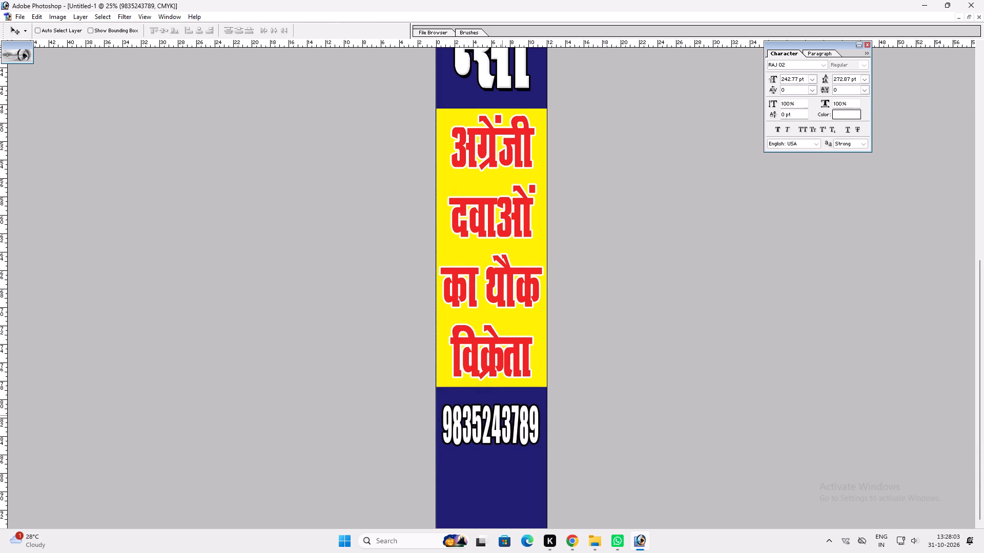
# Shift the phone number down about 2.5 inches, leaving space beneath the yellow panel.
pyautogui.keyDown('shift'); pyautogui.moveTo(496, 415); pyautogui.dragTo(495, 434); pyautogui.keyUp('shift')
pyautogui.hotkey('ctrl', 't')
pyautogui.keyDown('ctrl'); pyautogui.moveTo(493, 421); pyautogui.dragTo(489, 427); pyautogui.keyUp('ctrl')
pyautogui.press('Return')
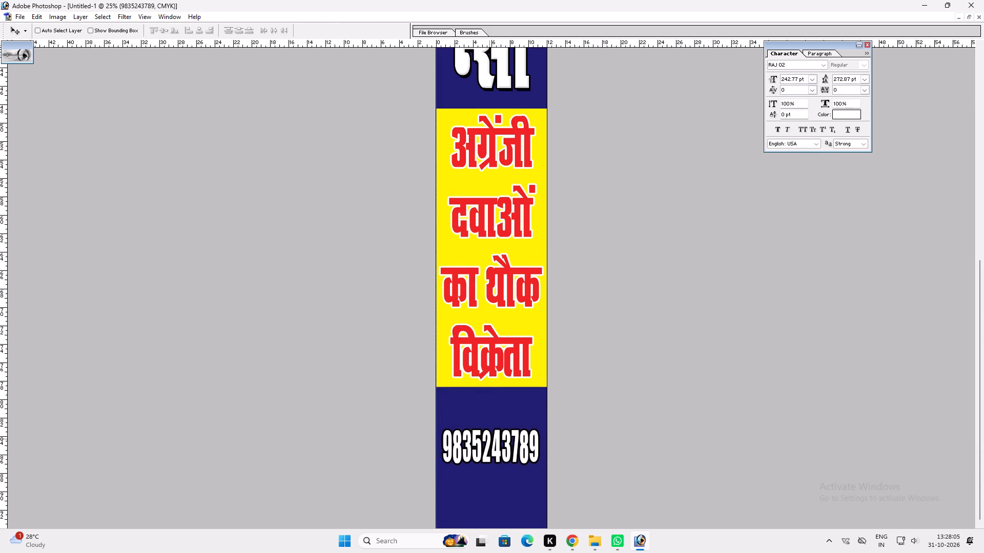
# Open the first Chaudhary Trader's 1x100 banner file from the Chaudhary Tradeder's folder.
pyautogui.press('f')
pyautogui.press('f')
pyautogui.press('f')
pyautogui.doubleClick(581, 292)
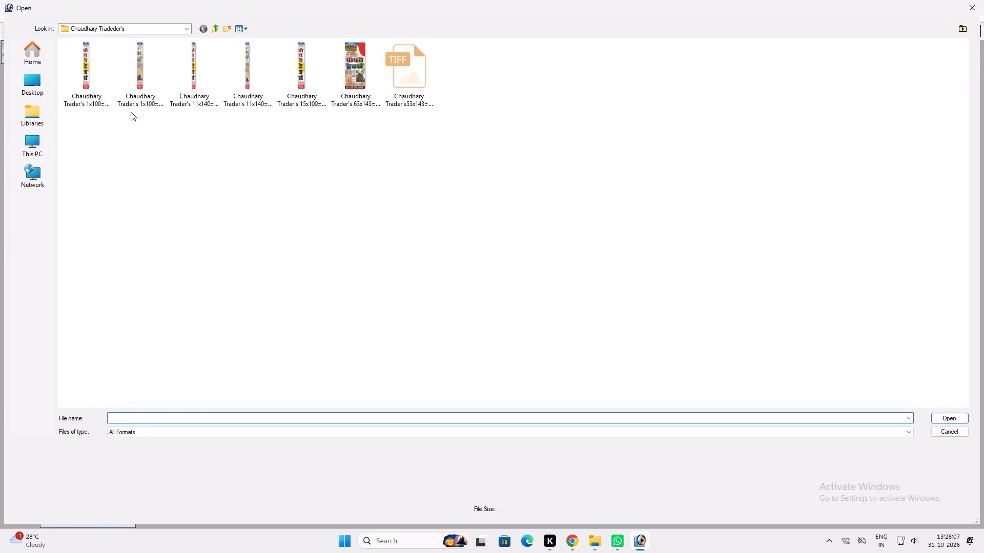
pyautogui.click(93, 79)
pyautogui.press('Return')
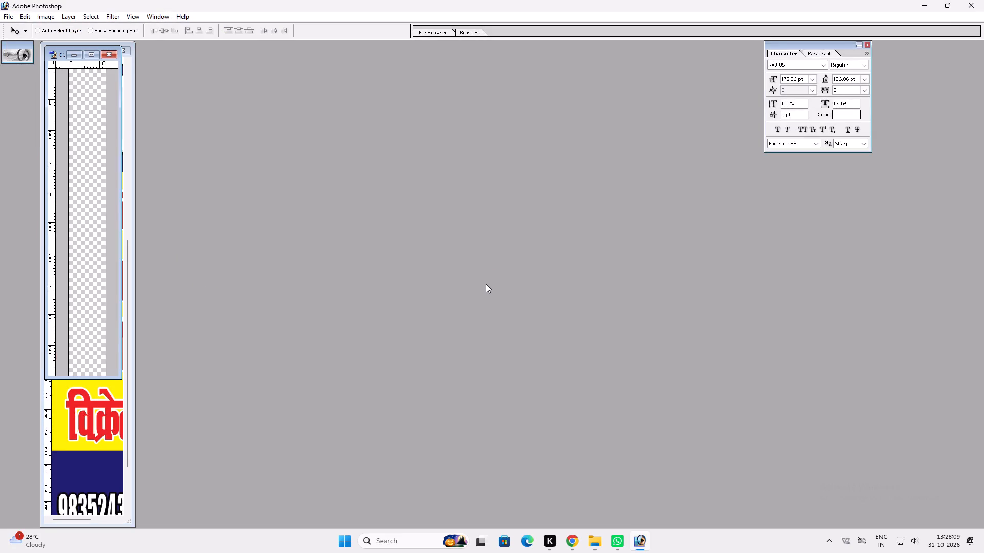
# Copy the green phone icon from the Chaudhary Trader's banner into the drug agency banner.
pyautogui.press('v')
pyautogui.keyDown('ctrl'); pyautogui.click(75, 343); pyautogui.keyUp('ctrl')
pyautogui.keyDown('ctrl'); pyautogui.moveTo(75, 343); pyautogui.dragTo(89, 449); pyautogui.keyUp('ctrl')
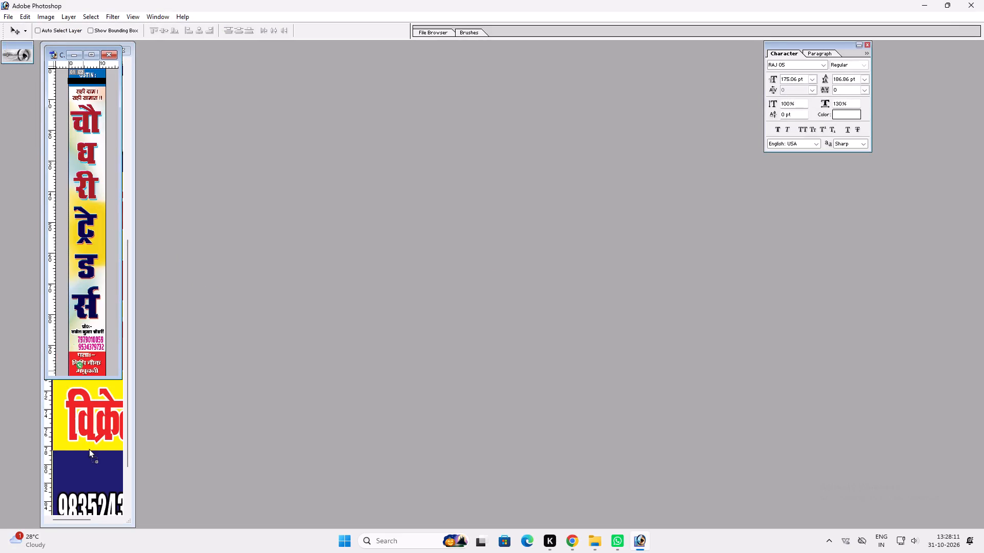
pyautogui.keyDown('ctrl'); pyautogui.moveTo(89, 449); pyautogui.dragTo(89, 450); pyautogui.keyUp('ctrl')
pyautogui.press('v')
pyautogui.click(107, 49)
# Place the green phone icon in the blue area just above the phone number and enlarge it to about 156%.
pyautogui.press('space')
pyautogui.moveTo(434, 290); pyautogui.dragTo(467, 119)
pyautogui.press('v')
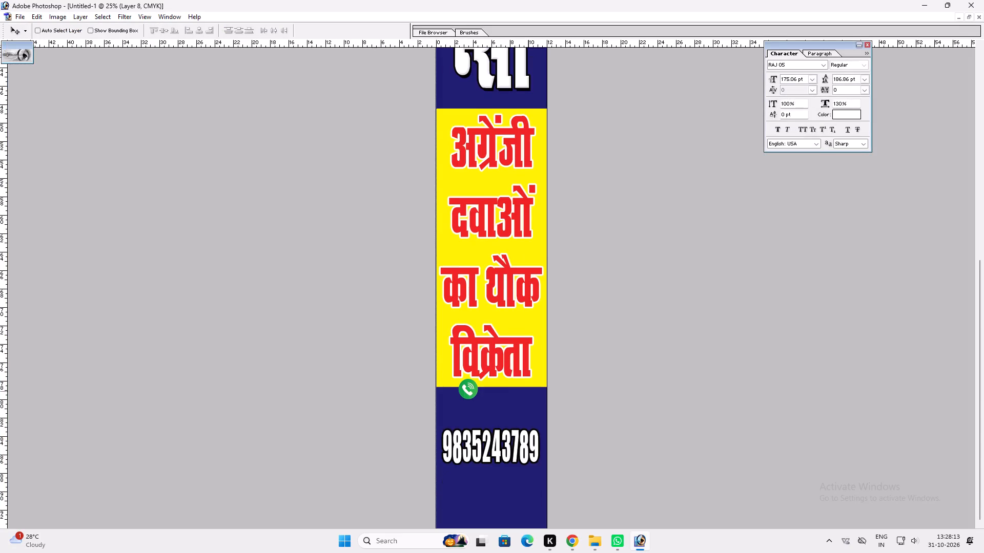
pyautogui.moveTo(479, 391); pyautogui.dragTo(493, 401)
pyautogui.hotkey('ctrl', 't')
pyautogui.keyDown('shift'); pyautogui.moveTo(491, 409); pyautogui.dragTo(506, 416); pyautogui.keyUp('shift')
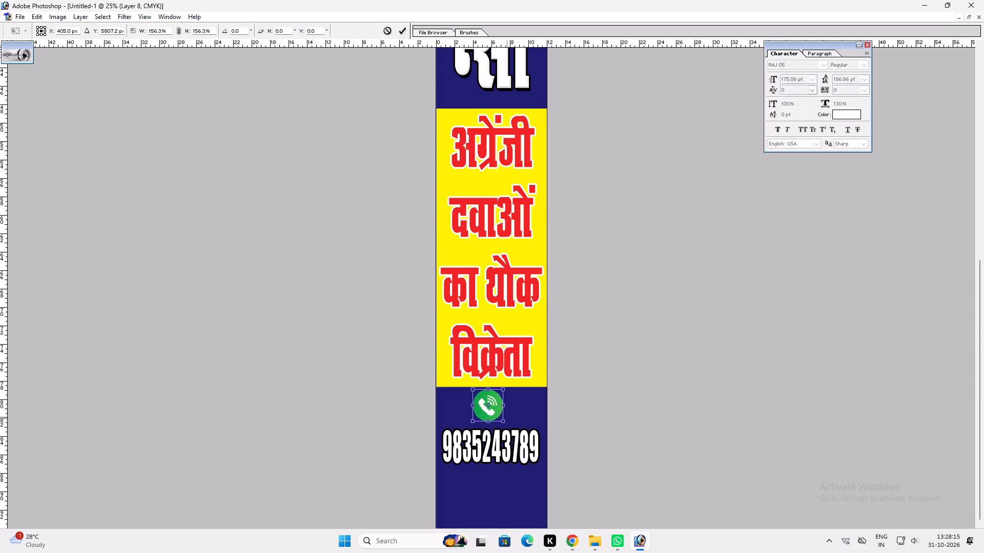
pyautogui.hotkey('shift', 'Return')
# Align the phone icon to the banner's horizontal centre and nudge it down 20 px.
pyautogui.press('v')
pyautogui.hotkey('ctrl', 'a')
pyautogui.hotkey('alt', 'l')
pyautogui.hotkey('alt', 'i')
pyautogui.hotkey('alt', 'j')
pyautogui.hotkey('alt', 'l')
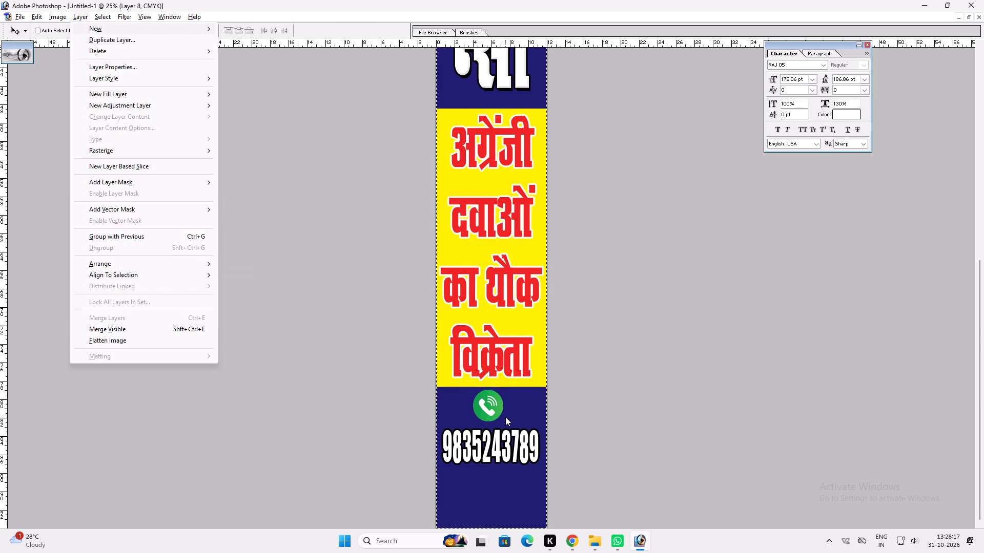
pyautogui.hotkey('alt', 'i')
pyautogui.hotkey('alt', 'h')
pyautogui.hotkey('ctrl', 'd')
pyautogui.hotkey('shift', 'Down')
pyautogui.hotkey('shift', 'Down')
# Duplicate the white phone number and place the copy directly beneath the original, about 4 inches lower.
pyautogui.press('space')
pyautogui.press('space')
pyautogui.press('space')
pyautogui.press('space')
pyautogui.press('space')
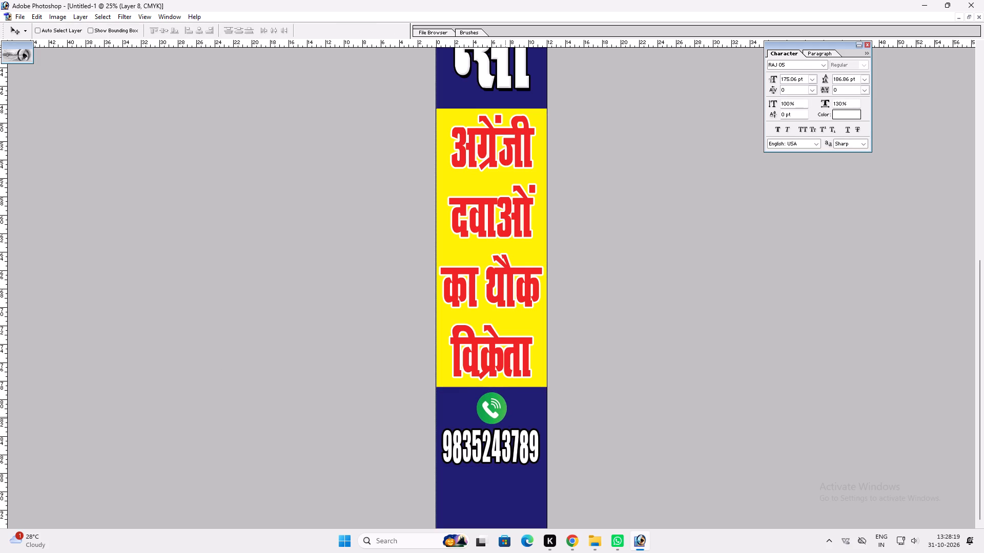
pyautogui.moveTo(495, 419); pyautogui.dragTo(518, 204)
pyautogui.press('v')
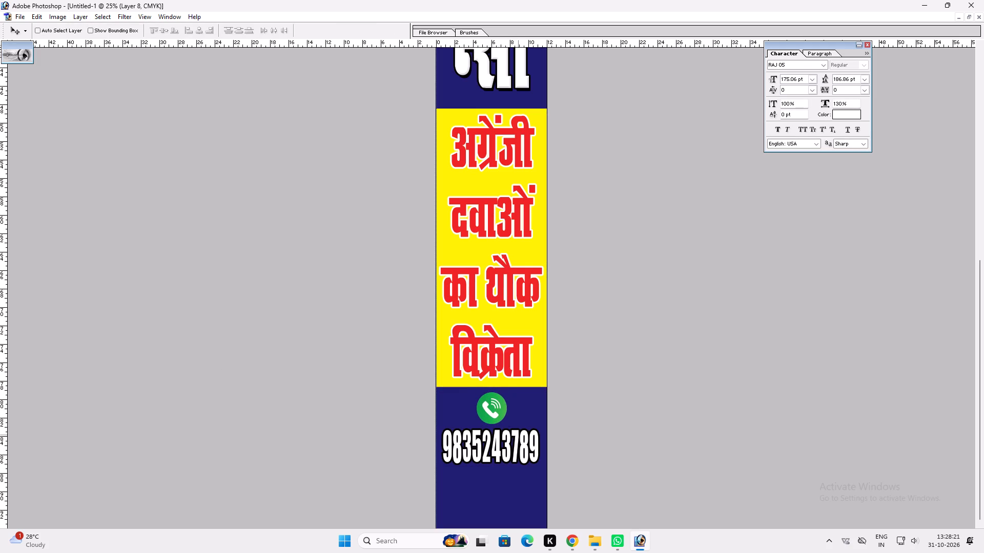
pyautogui.keyDown('ctrl'); pyautogui.click(517, 433); pyautogui.keyUp('ctrl')
pyautogui.keyDown('alt'); pyautogui.moveTo(515, 433); pyautogui.dragTo(514, 473); pyautogui.keyUp('alt')
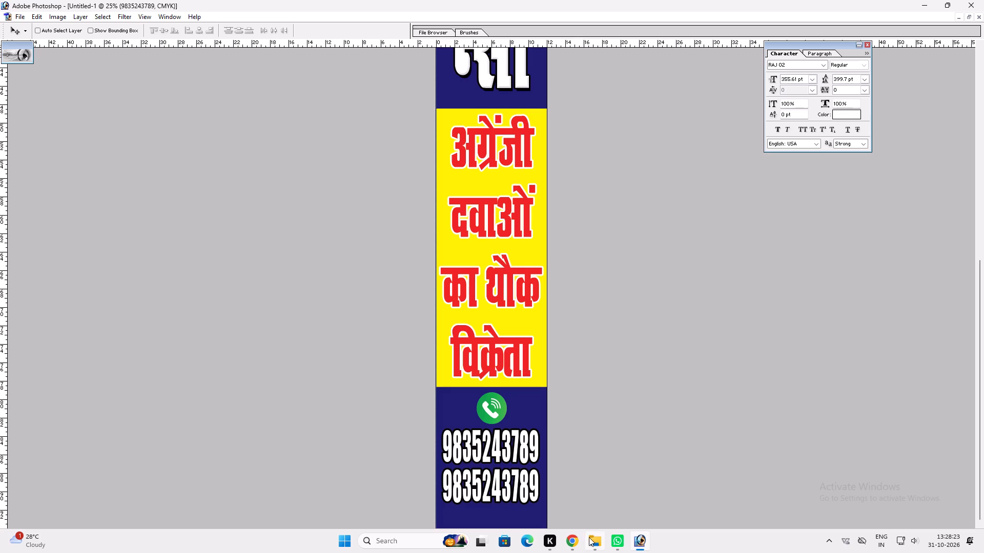
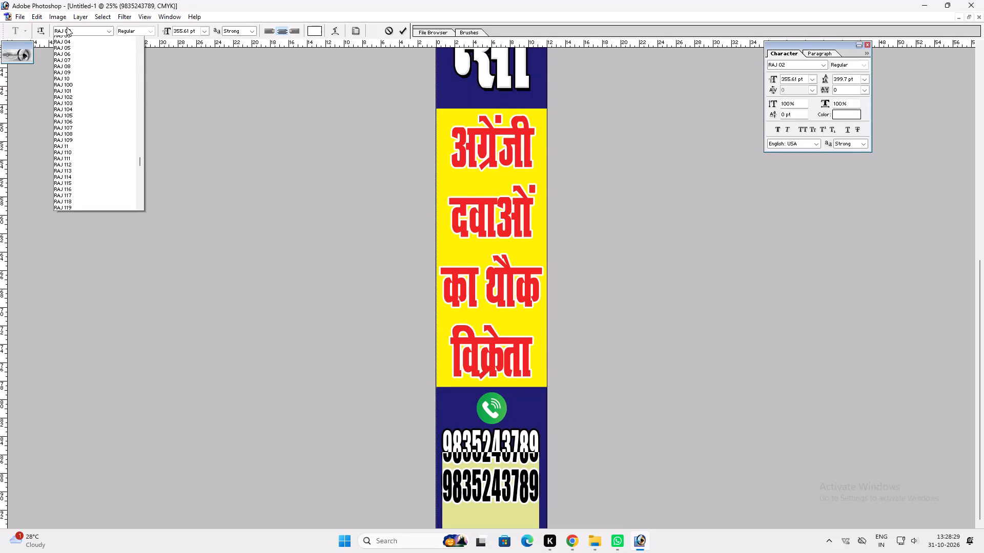
# Try several RAJ-series fonts on the duplicated lower phone number and set it in RAJ 04.
pyautogui.doubleClick(73, 34)
pyautogui.write('ra')
pyautogui.press('Down')
pyautogui.press('Down')
pyautogui.press('Down')
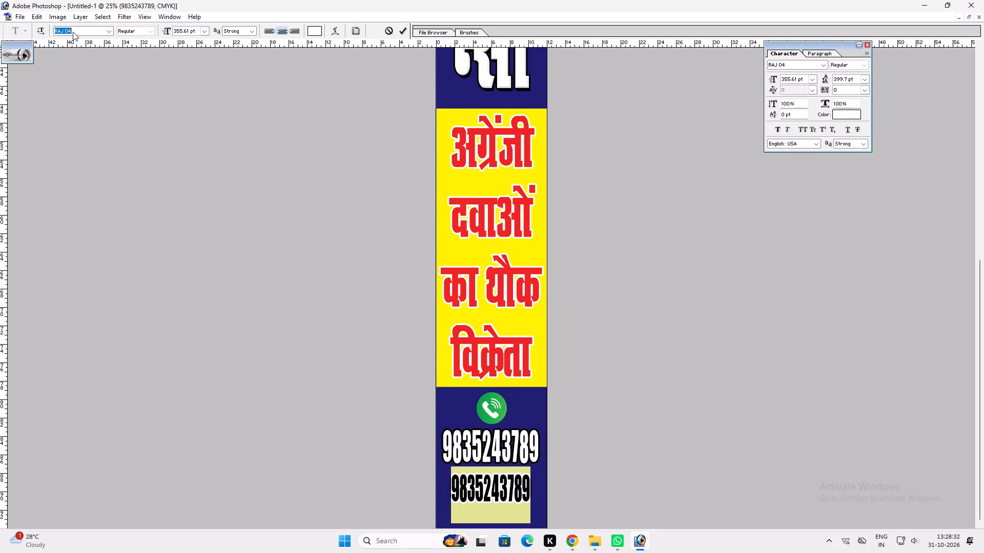
pyautogui.press('Down')
pyautogui.press('Down')
pyautogui.press('Down')
pyautogui.press('Down')
pyautogui.press('Up')
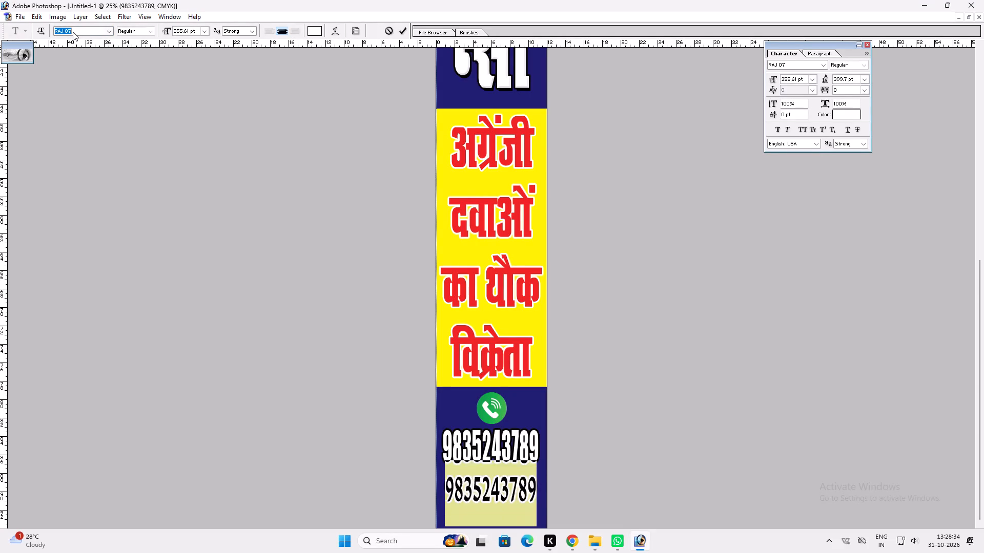
pyautogui.press('Up')
pyautogui.press('Up')
pyautogui.press('Up')
pyautogui.press('Up')
pyautogui.press('Down')
pyautogui.press('Return')
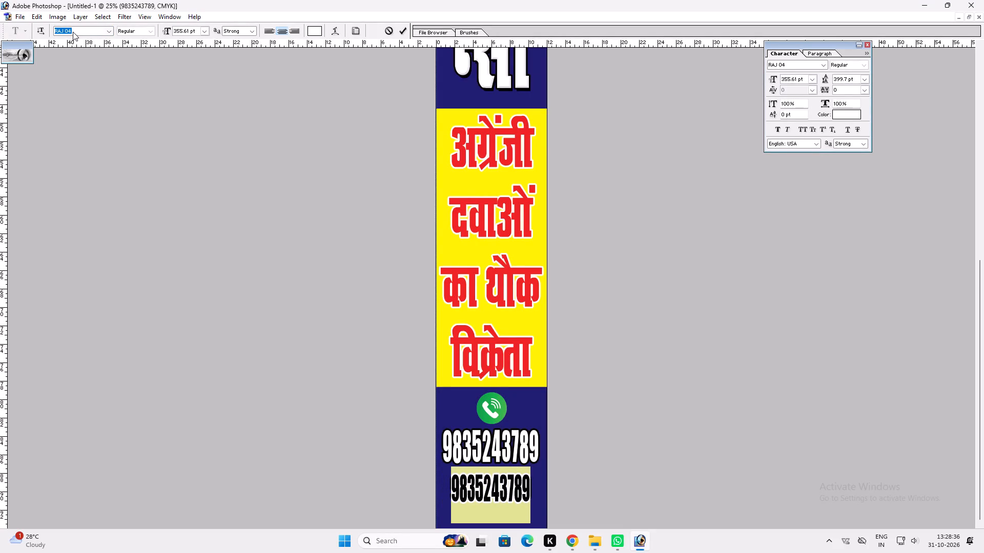
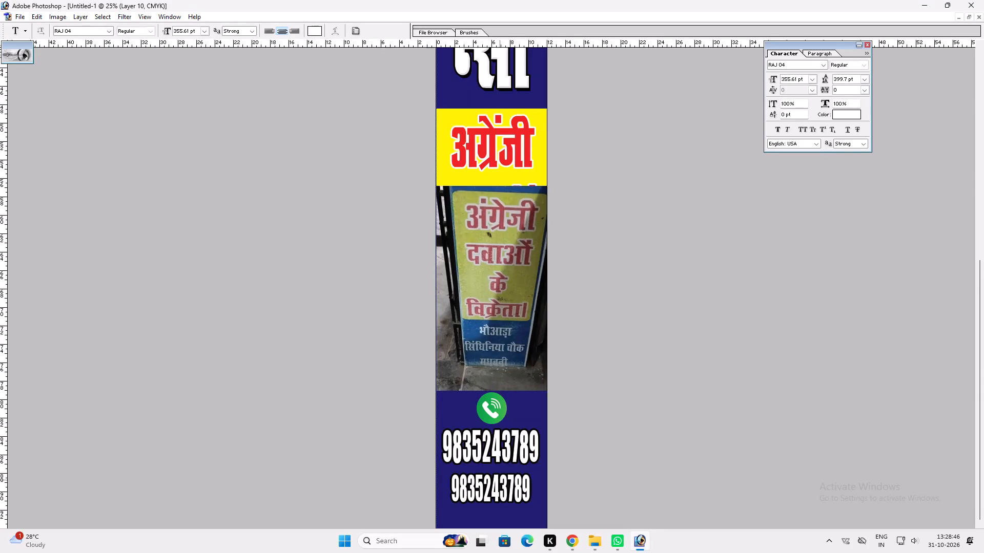
# Replace the duplicated lower phone number with the three-line Hindi address shown in the reference photo.
pyautogui.click(499, 481)
pyautogui.hotkey('ctrl', 'a')
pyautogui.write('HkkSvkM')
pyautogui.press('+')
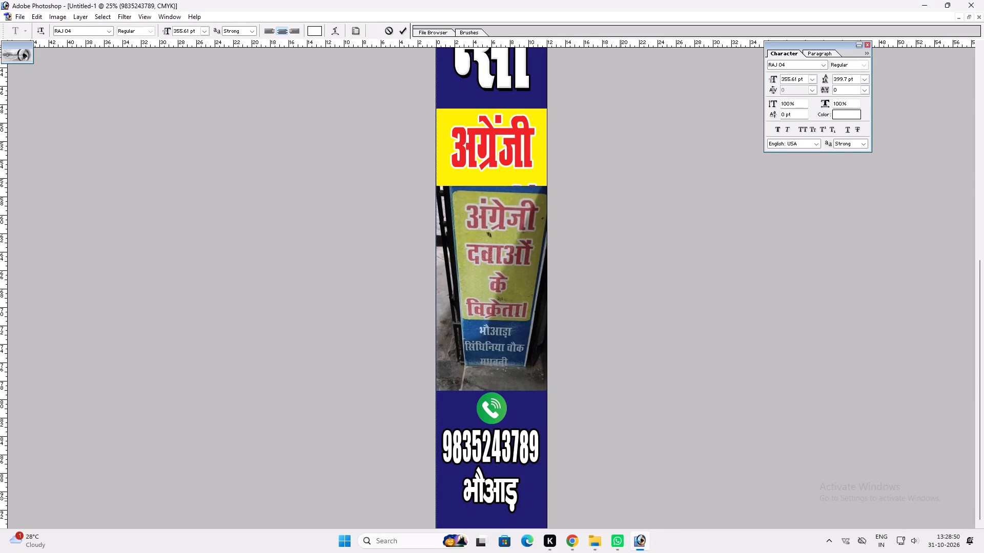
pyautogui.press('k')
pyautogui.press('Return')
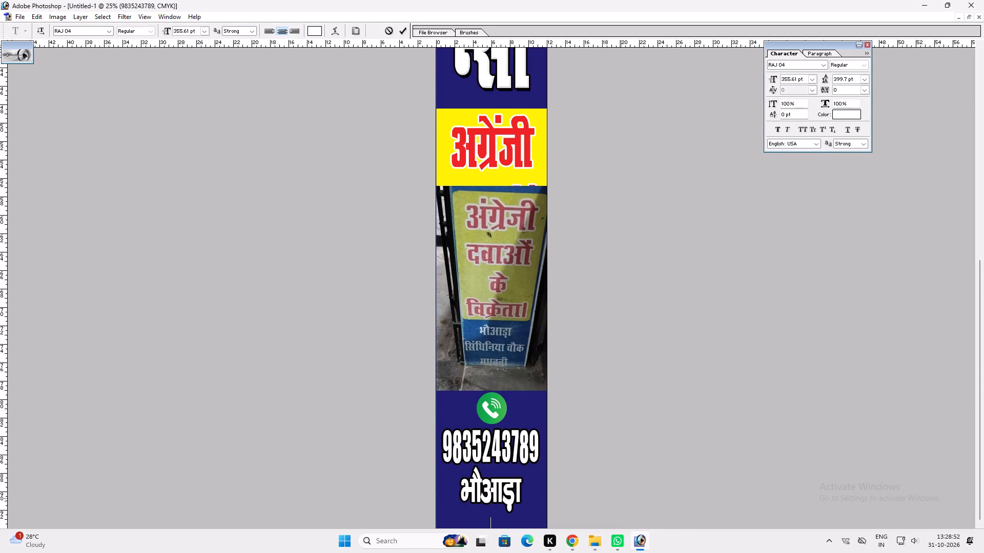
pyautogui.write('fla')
pyautogui.moveTo(644, 467); pyautogui.dragTo(630, 424)
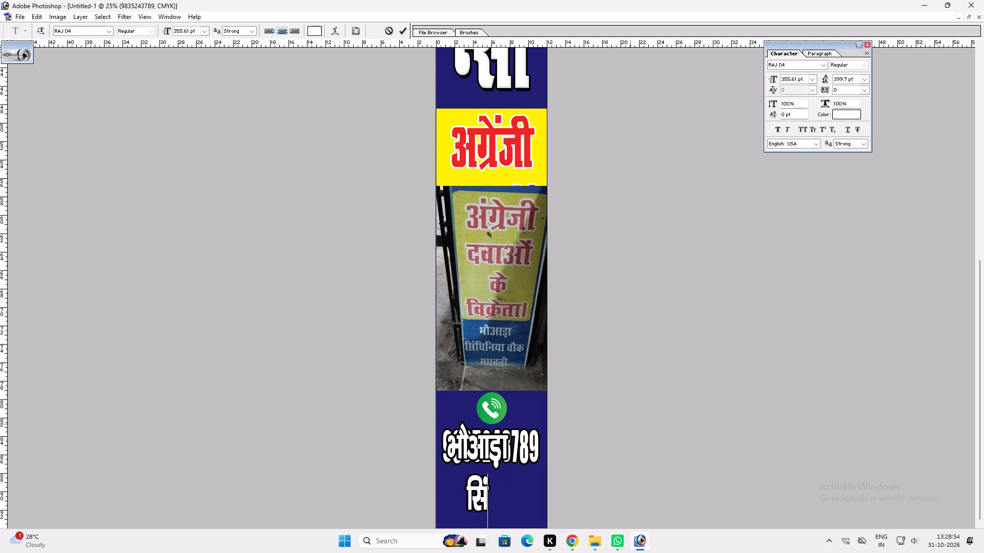
pyautogui.moveTo(630, 424); pyautogui.dragTo(626, 425)
pyautogui.press('f')
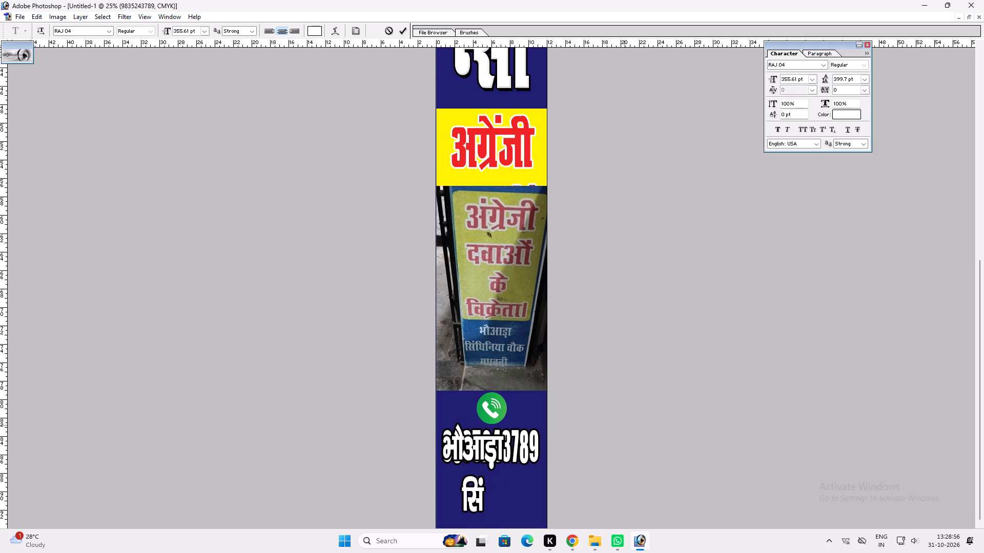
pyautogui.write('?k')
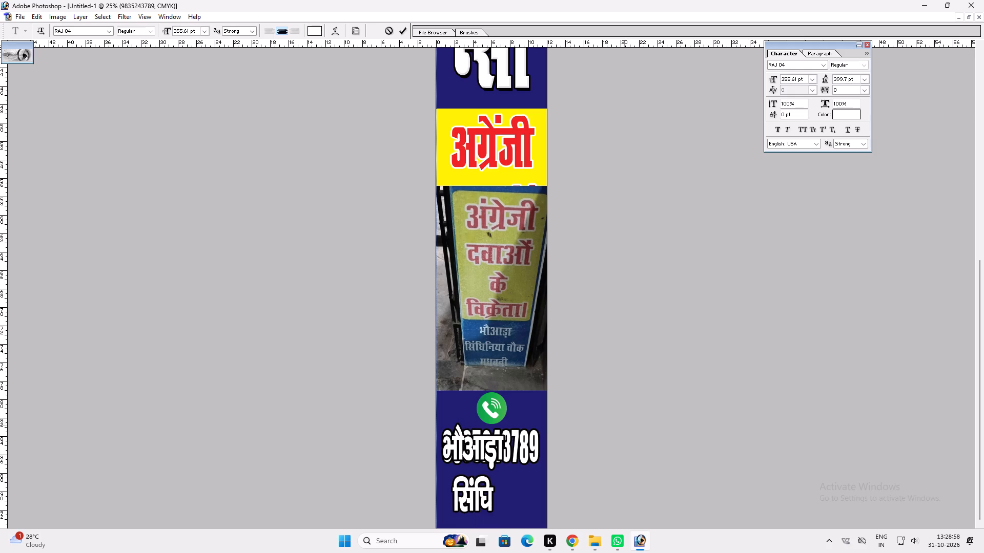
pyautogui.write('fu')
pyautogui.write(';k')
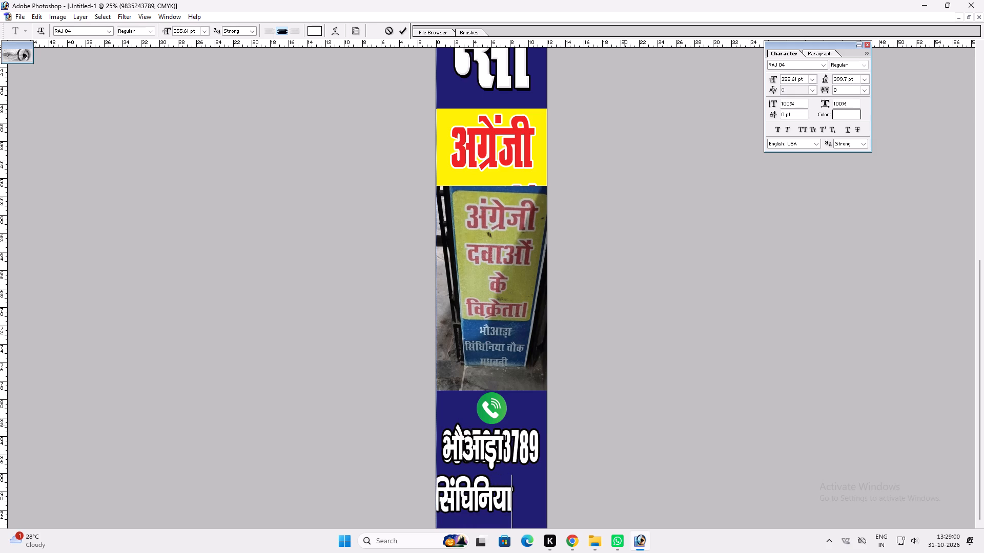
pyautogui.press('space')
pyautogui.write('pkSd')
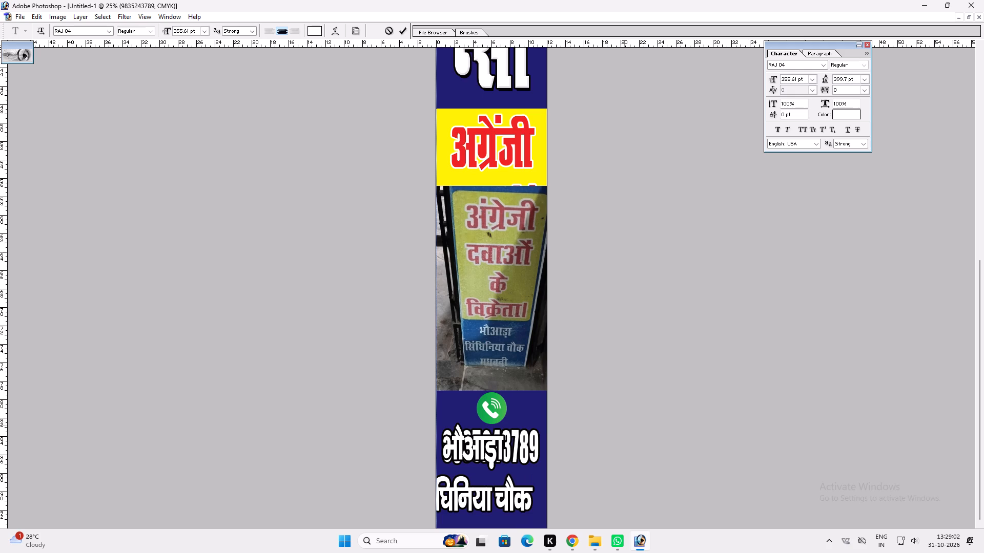
pyautogui.moveTo(623, 425); pyautogui.dragTo(621, 384)
pyautogui.press('Return')
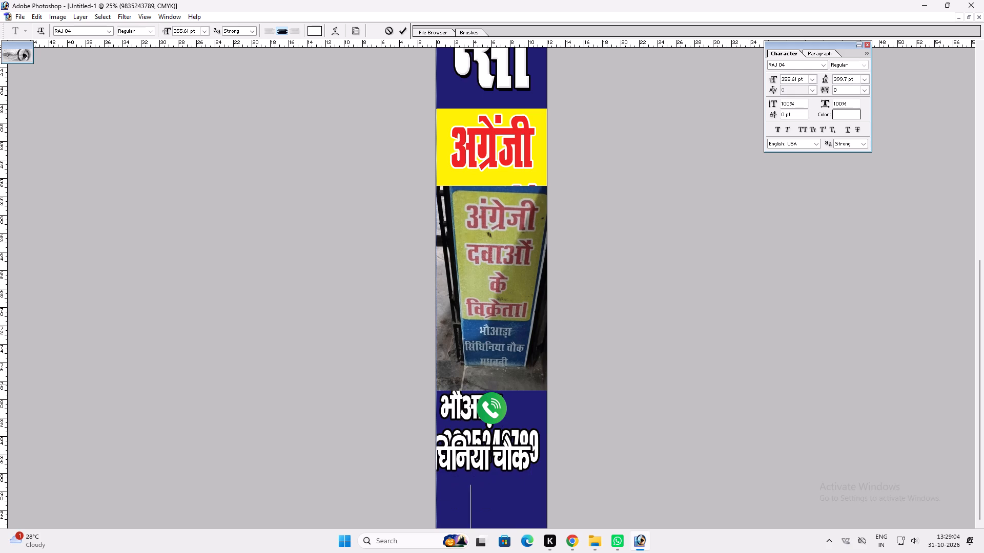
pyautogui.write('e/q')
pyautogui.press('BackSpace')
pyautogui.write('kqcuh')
# Tighten the line spacing of the entire address text to 281.7 pt leading.
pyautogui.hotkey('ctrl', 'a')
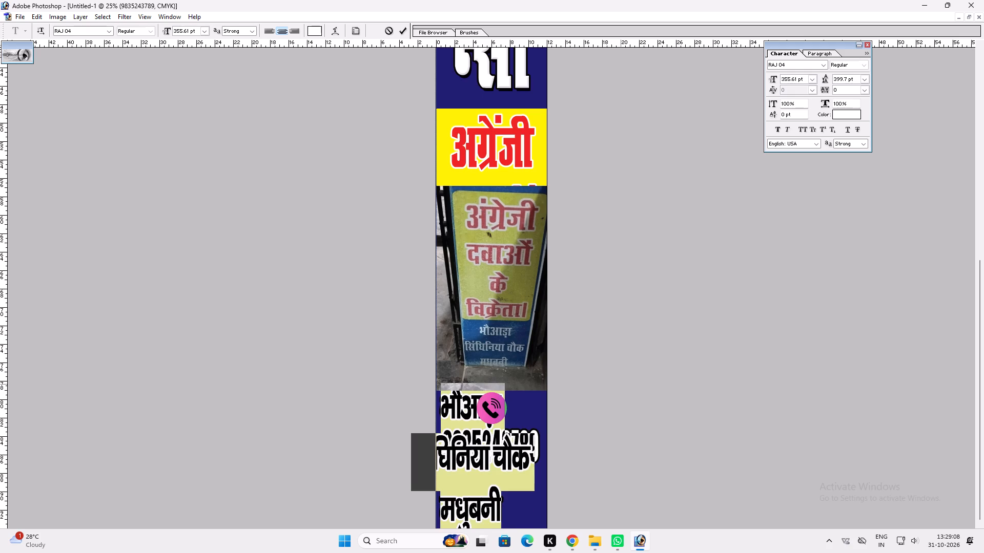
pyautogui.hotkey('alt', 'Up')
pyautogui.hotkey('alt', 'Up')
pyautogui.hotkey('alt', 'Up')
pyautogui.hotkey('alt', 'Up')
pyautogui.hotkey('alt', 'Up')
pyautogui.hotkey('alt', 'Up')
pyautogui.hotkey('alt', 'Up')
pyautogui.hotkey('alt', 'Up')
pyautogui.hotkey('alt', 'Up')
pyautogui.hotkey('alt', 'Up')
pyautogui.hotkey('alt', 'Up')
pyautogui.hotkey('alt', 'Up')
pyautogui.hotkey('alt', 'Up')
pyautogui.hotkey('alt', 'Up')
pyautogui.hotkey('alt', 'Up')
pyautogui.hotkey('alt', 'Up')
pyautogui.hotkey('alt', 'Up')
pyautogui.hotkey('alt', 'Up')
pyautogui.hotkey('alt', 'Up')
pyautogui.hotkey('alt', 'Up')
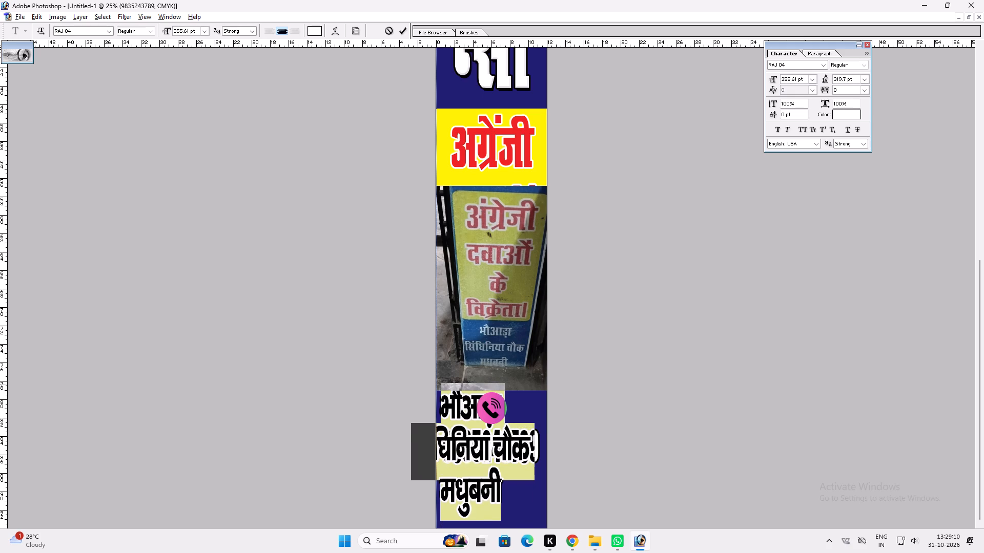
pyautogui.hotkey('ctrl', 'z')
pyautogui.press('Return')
# Move the address text down to the lower end of the banner.
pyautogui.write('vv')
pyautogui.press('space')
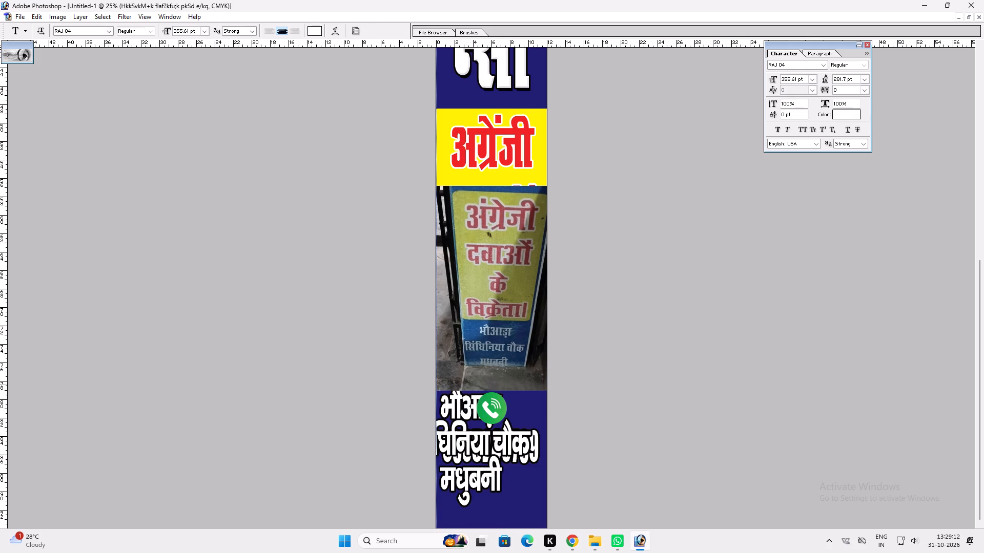
pyautogui.rightClick(483, 467)
pyautogui.moveTo(497, 471); pyautogui.dragTo(510, 472)
pyautogui.press('v')
pyautogui.press('v')
pyautogui.moveTo(499, 472); pyautogui.dragTo(518, 490)
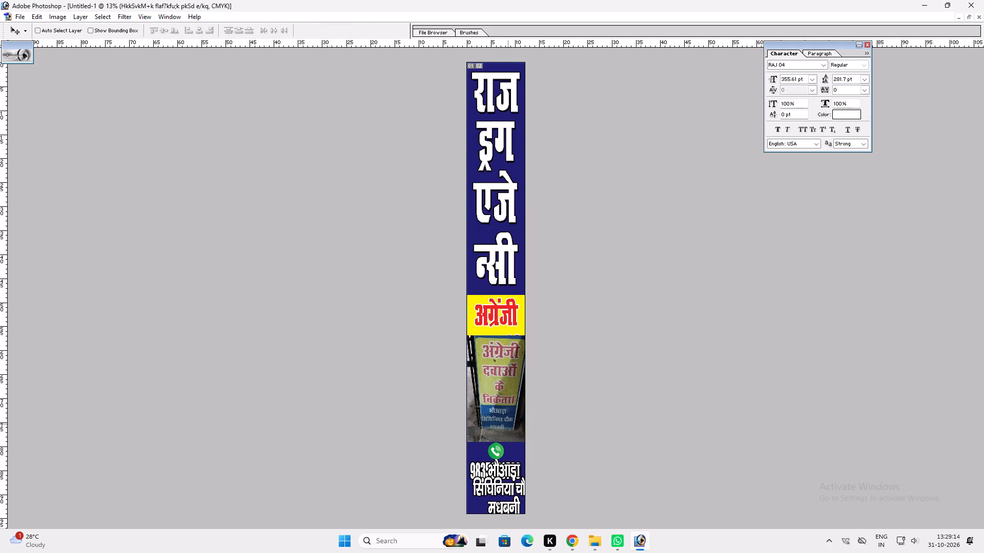
# Send the reference photo layer behind the rest of the artwork.
pyautogui.keyDown('ctrl'); pyautogui.click(503, 367); pyautogui.keyUp('ctrl')
pyautogui.moveTo(503, 367); pyautogui.dragTo(502, 324)
pyautogui.hotkey('ctrl', 'shift', '[')
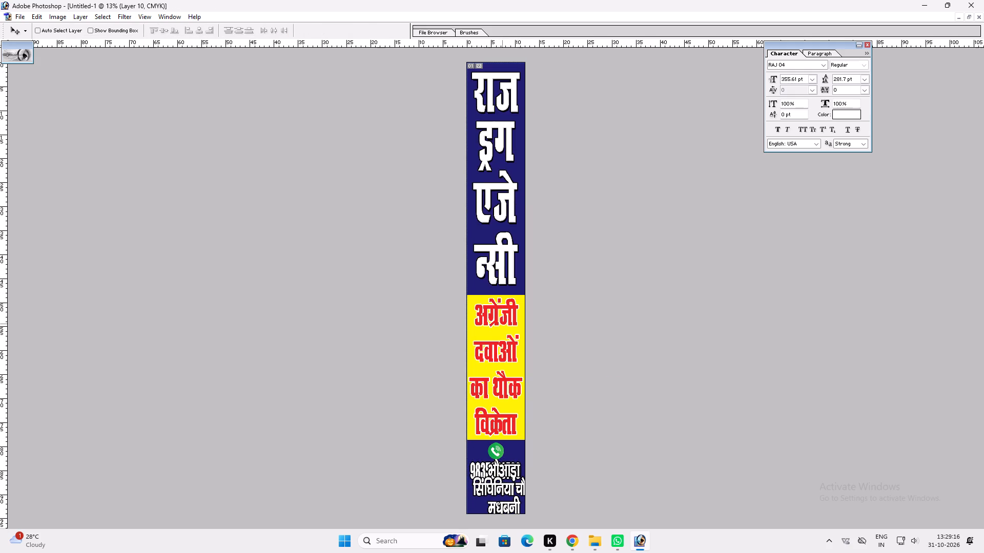
# Scale the राज ड्रग एजेन्सी heading to about 92% of its height.
pyautogui.press('v')
pyautogui.keyDown('ctrl'); pyautogui.click(510, 275); pyautogui.keyUp('ctrl')
pyautogui.hotkey('ctrl', 't')
pyautogui.keyDown('alt'); pyautogui.keyDown('shift'); pyautogui.moveTo(513, 285); pyautogui.dragTo(511, 275); pyautogui.keyUp('shift'); pyautogui.keyUp('alt')
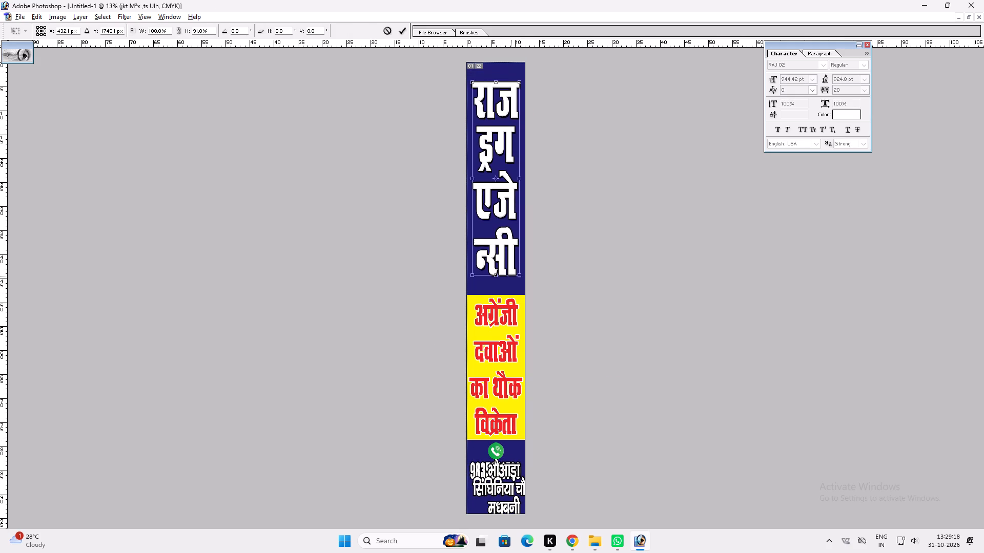
pyautogui.keyDown('alt'); pyautogui.keyDown('shift'); pyautogui.moveTo(511, 275); pyautogui.dragTo(511, 274); pyautogui.keyUp('shift'); pyautogui.keyUp('alt')
pyautogui.hotkey('shift', 'Return')
# Move the राज ड्रग एजेन्सी heading up close to the banner's top edge and reduce its height further.
pyautogui.press('v')
pyautogui.moveTo(505, 273); pyautogui.dragTo(503, 264)
pyautogui.hotkey('ctrl', 'z')
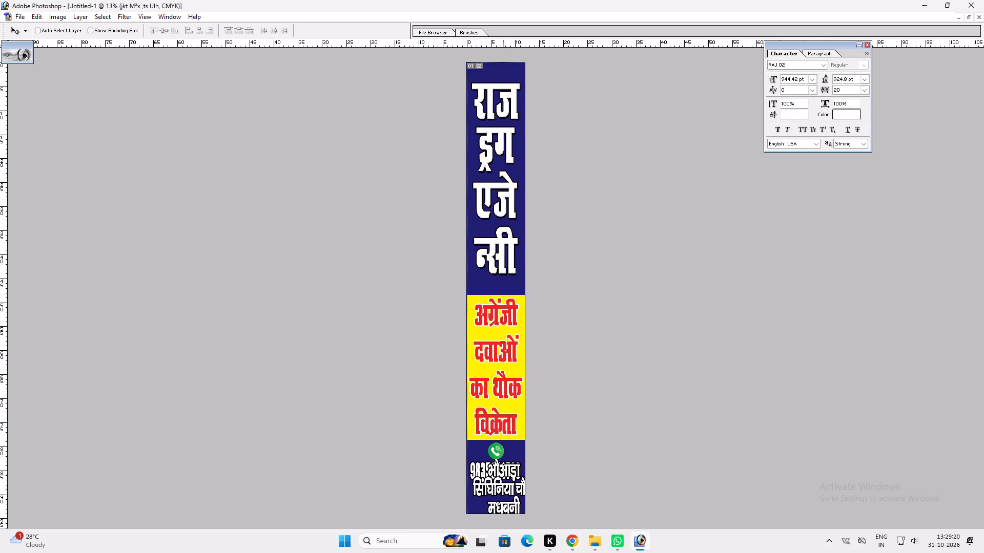
pyautogui.keyDown('shift'); pyautogui.moveTo(503, 263); pyautogui.dragTo(503, 247); pyautogui.keyUp('shift')
pyautogui.hotkey('ctrl', 't')
pyautogui.keyDown('shift'); pyautogui.moveTo(497, 256); pyautogui.dragTo(497, 249); pyautogui.keyUp('shift')
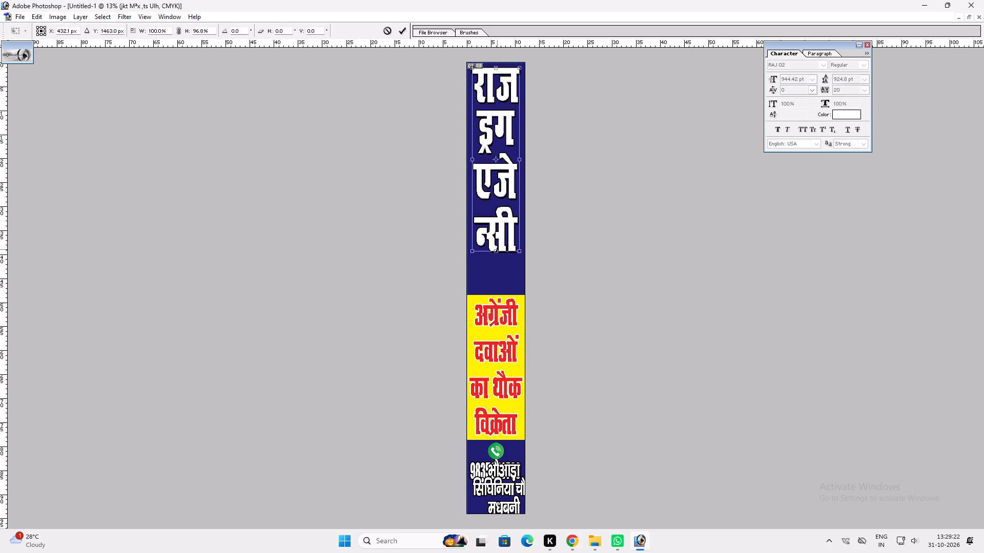
pyautogui.keyDown('shift'); pyautogui.moveTo(497, 249); pyautogui.dragTo(497, 243); pyautogui.keyUp('shift')
pyautogui.hotkey('shift', 'Return')
pyautogui.press('v')
# Move the yellow block and its red wholesaler text up close beneath the heading and centre them horizontally on the banner.
pyautogui.keyDown('ctrl'); pyautogui.click(516, 315); pyautogui.keyUp('ctrl')
pyautogui.moveTo(515, 315); pyautogui.dragTo(521, 316)
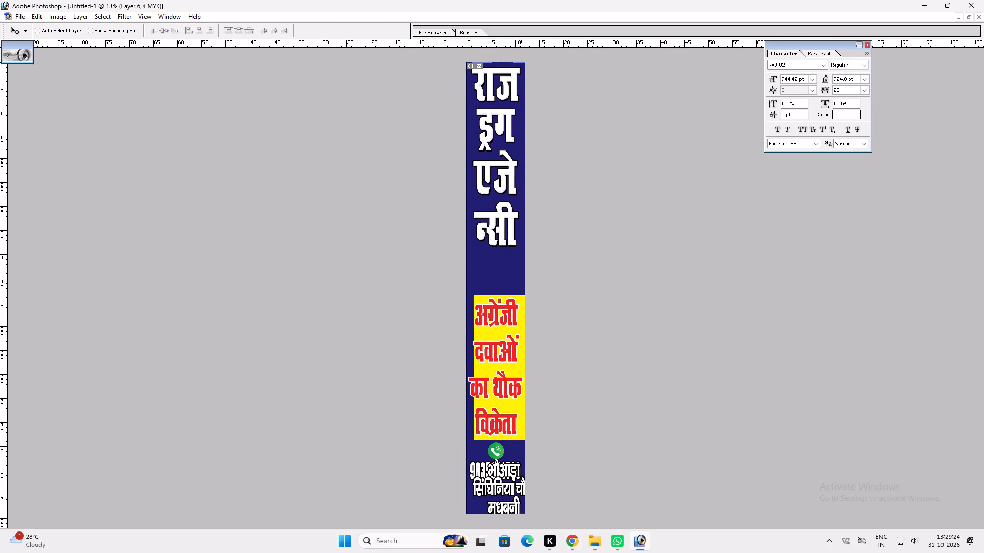
pyautogui.hotkey('ctrl', 'z')
pyautogui.keyDown('ctrl'); pyautogui.keyDown('shift'); pyautogui.click(512, 306); pyautogui.keyUp('shift'); pyautogui.keyUp('ctrl')
pyautogui.moveTo(512, 305); pyautogui.dragTo(523, 308)
pyautogui.hotkey('ctrl', 'z')
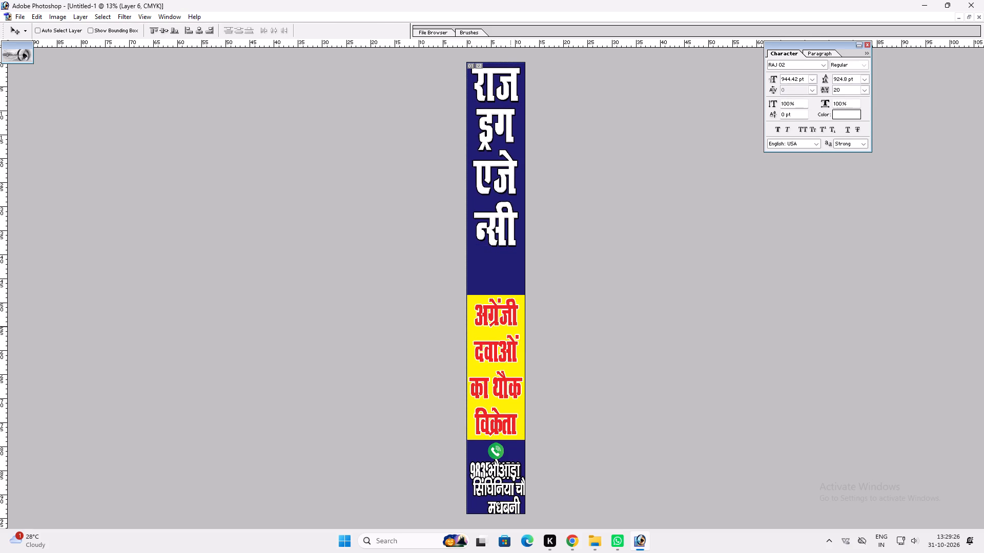
pyautogui.keyDown('shift'); pyautogui.moveTo(509, 327); pyautogui.dragTo(508, 287); pyautogui.keyUp('shift')
pyautogui.hotkey('ctrl', 'a')
pyautogui.hotkey('alt', 'l')
pyautogui.hotkey('alt', 'i')
pyautogui.hotkey('alt', 'h')
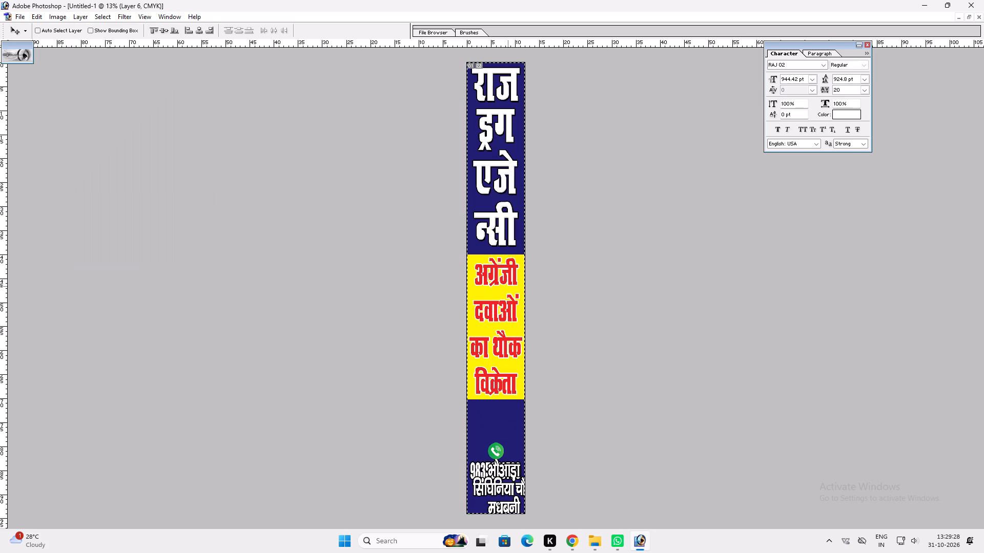
pyautogui.hotkey('ctrl', 'd')
# Reduce the height of the yellow block and its red text slightly by raising their lower edge.
pyautogui.hotkey('ctrl', 't')
pyautogui.keyDown('shift'); pyautogui.moveTo(493, 397); pyautogui.dragTo(494, 386); pyautogui.keyUp('shift')
pyautogui.hotkey('shift', 'Return')
pyautogui.press('v')
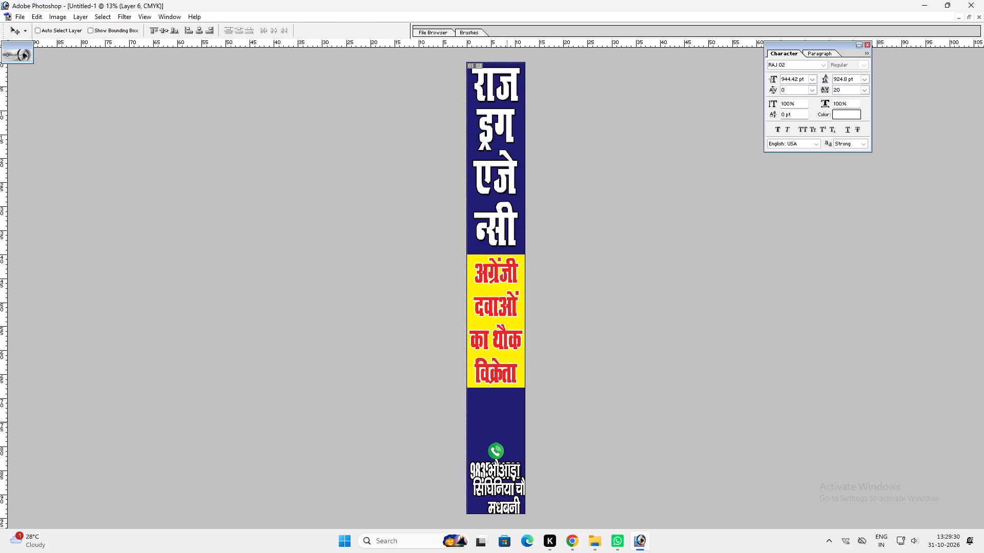
# Move the phone icon and phone number together up to just below the yellow block.
pyautogui.keyDown('ctrl'); pyautogui.click(496, 450); pyautogui.keyUp('ctrl')
pyautogui.moveTo(496, 450); pyautogui.dragTo(505, 453)
pyautogui.hotkey('ctrl', 'z')
pyautogui.keyDown('ctrl'); pyautogui.keyDown('shift'); pyautogui.click(474, 466); pyautogui.keyUp('shift'); pyautogui.keyUp('ctrl')
pyautogui.moveTo(474, 466); pyautogui.dragTo(474, 445)
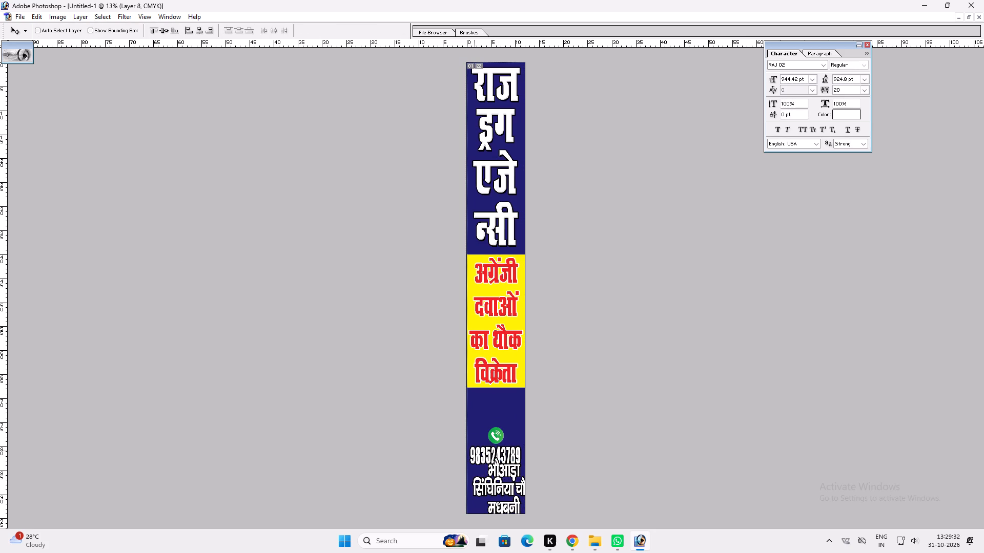
pyautogui.moveTo(474, 445); pyautogui.dragTo(472, 418)
# Move the address text up beneath the phone number and narrow it to about 85% width so it fits the banner.
pyautogui.hotkey('ctrl', '+')
pyautogui.press('space')
pyautogui.press('space')
pyautogui.press('space')
pyautogui.press('space')
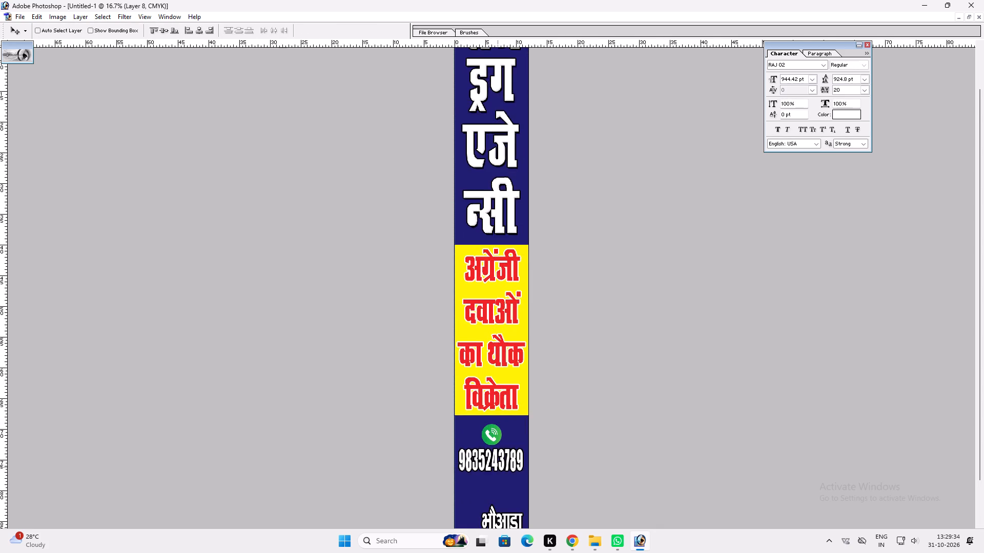
pyautogui.moveTo(499, 465); pyautogui.dragTo(498, 379)
pyautogui.keyDown('ctrl'); pyautogui.click(501, 474); pyautogui.keyUp('ctrl')
pyautogui.moveTo(501, 474); pyautogui.dragTo(499, 454)
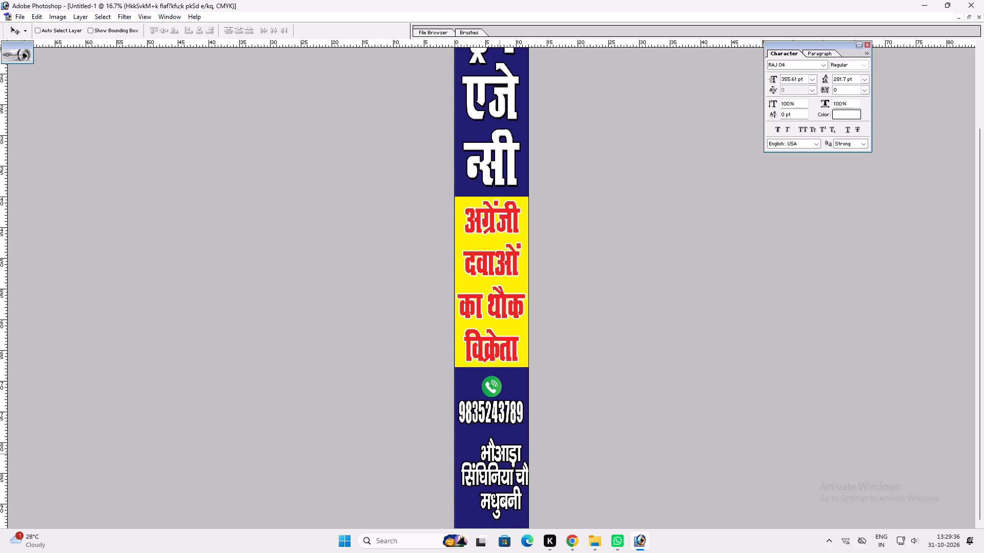
pyautogui.moveTo(499, 454); pyautogui.dragTo(494, 454)
pyautogui.hotkey('ctrl', 't')
pyautogui.keyDown('shift'); pyautogui.moveTo(537, 478); pyautogui.dragTo(525, 479); pyautogui.keyUp('shift')
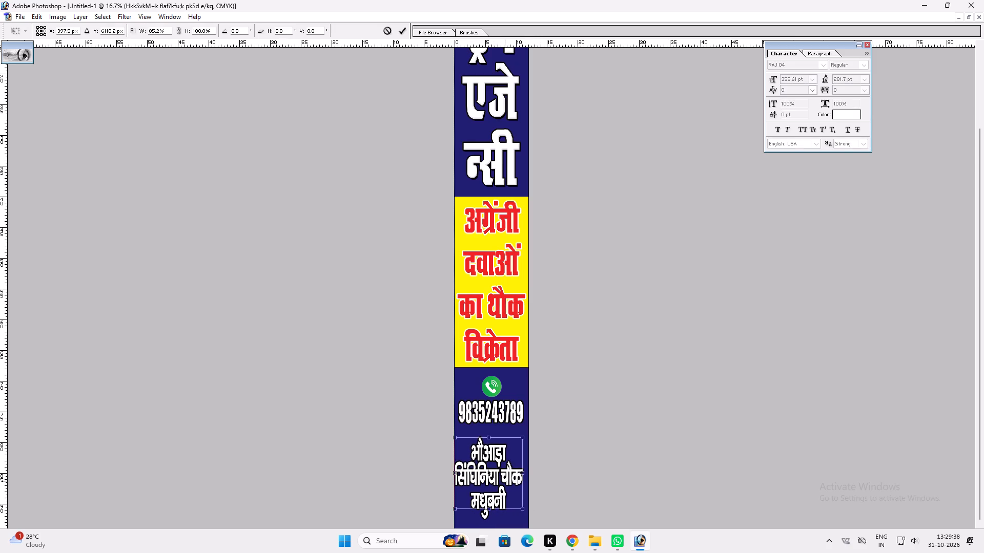
pyautogui.hotkey('shift', 'Return')
# Increase the line spacing of the entire address text to 311.7 pt leading.
pyautogui.press('t')
pyautogui.click(500, 501)
pyautogui.hotkey('ctrl', 'a')
pyautogui.hotkey('alt', 'Down')
pyautogui.hotkey('alt', 'Down')
pyautogui.hotkey('alt', 'Down')
pyautogui.hotkey('alt', 'Down')
pyautogui.hotkey('alt', 'Down')
pyautogui.hotkey('alt', 'Down')
pyautogui.hotkey('alt', 'Down')
pyautogui.hotkey('alt', 'Down')
pyautogui.hotkey('alt', 'Down')
pyautogui.hotkey('alt', 'Down')
pyautogui.hotkey('alt', 'Down')
pyautogui.hotkey('alt', 'Down')
pyautogui.hotkey('alt', 'Down')
pyautogui.hotkey('alt', 'Down')
pyautogui.hotkey('alt', 'Down')
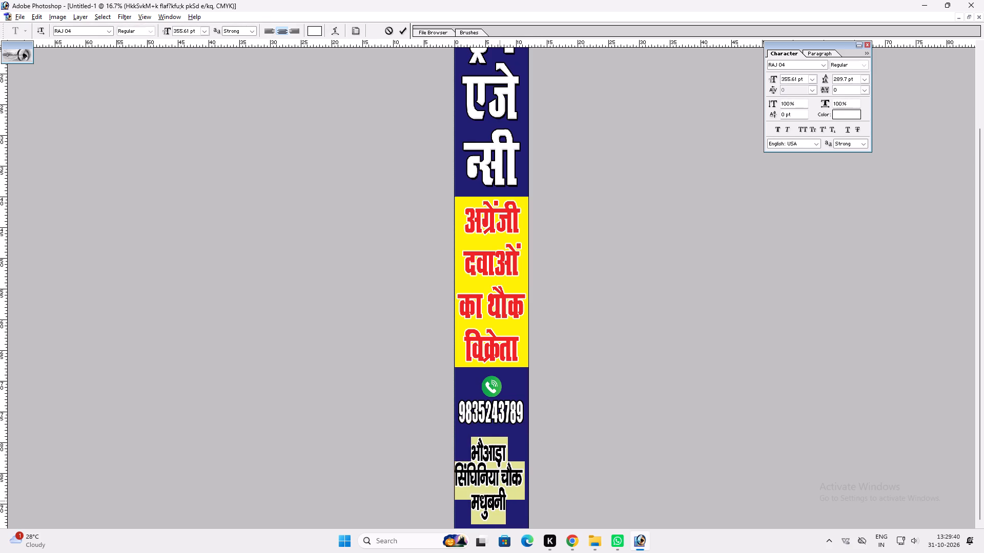
pyautogui.hotkey('ctrl', 'Return')
# Centre the address text horizontally on the banner.
pyautogui.hotkey('ctrl', 'a')
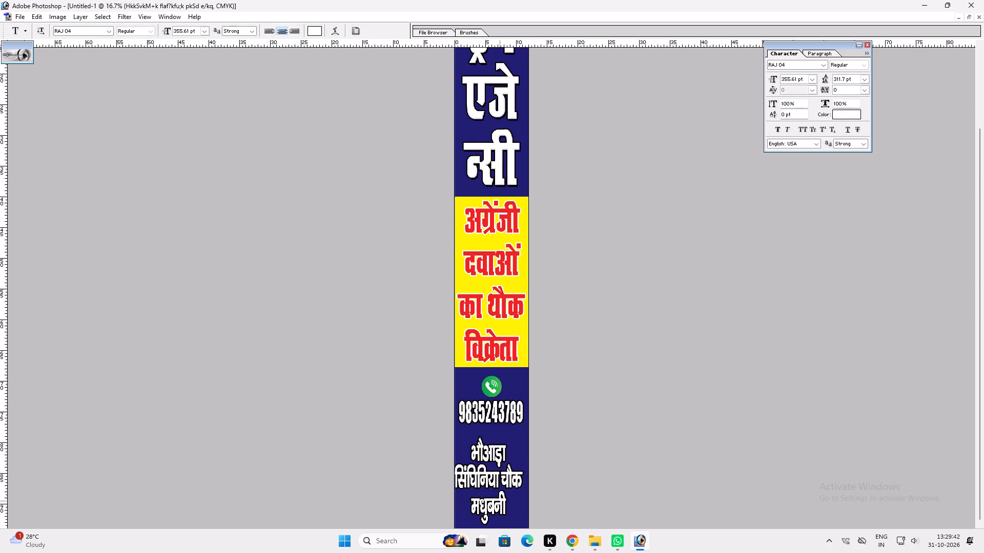
pyautogui.hotkey('alt', 'l')
pyautogui.hotkey('alt', 'i')
pyautogui.hotkey('alt', 'h')
pyautogui.hotkey('ctrl', 'd')
pyautogui.write('vv')
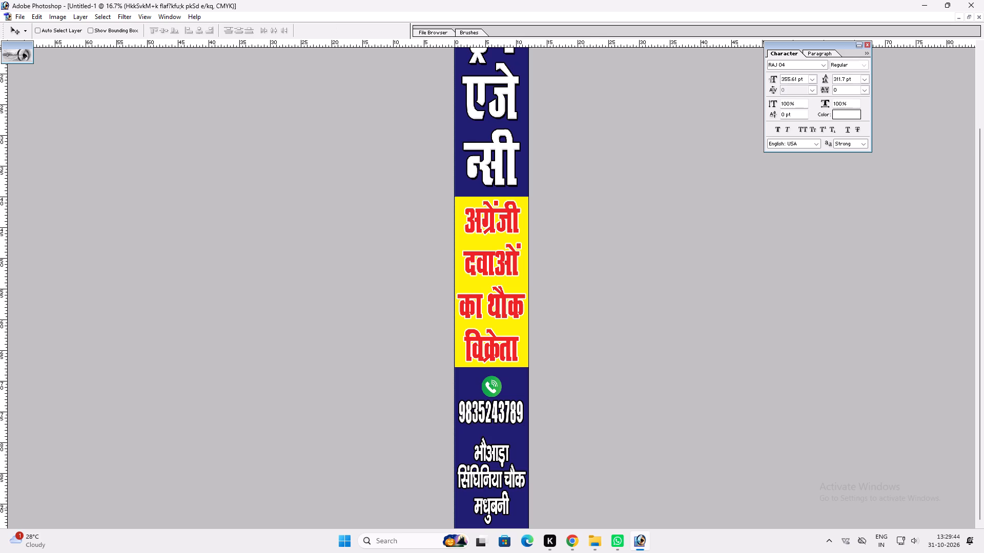
# Copy the banner's bottom area around the address onto a new layer as a white panel, raised above the blue background.
pyautogui.press('m')
pyautogui.moveTo(454, 438); pyautogui.dragTo(546, 527)
pyautogui.press('v')
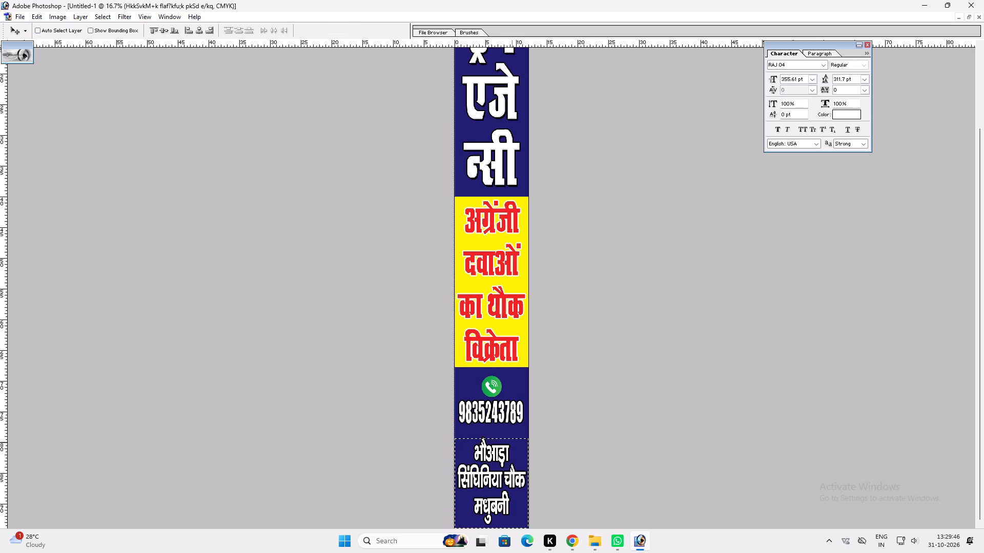
pyautogui.rightClick(505, 429)
pyautogui.click(532, 447)
pyautogui.hotkey('ctrl', 'c')
pyautogui.hotkey('ctrl', 'v')
pyautogui.hotkey('ctrl', ']')
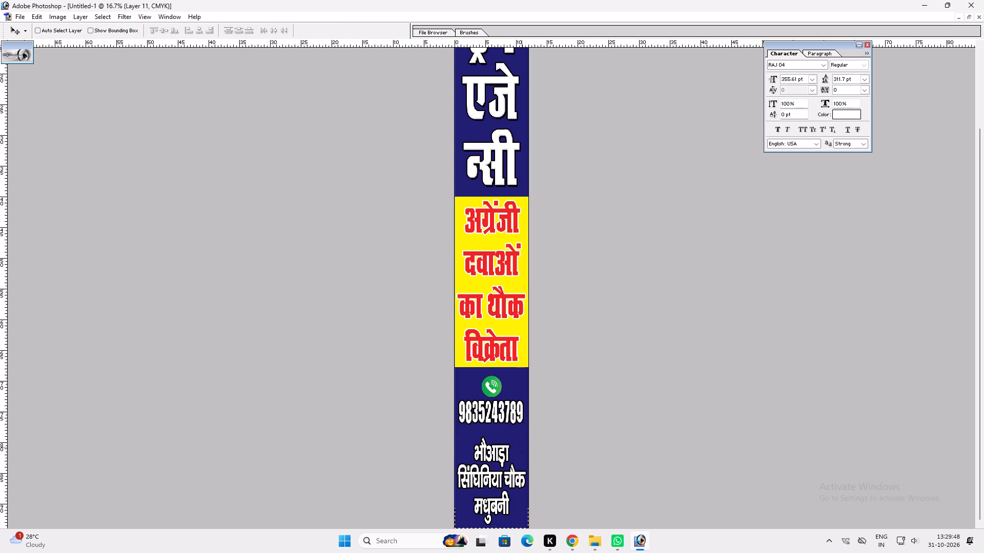
pyautogui.hotkey('ctrl', ']')
# Shorten the white panel by lowering its top edge, leaving more blue beneath the phone number.
pyautogui.hotkey('ctrl', 't')
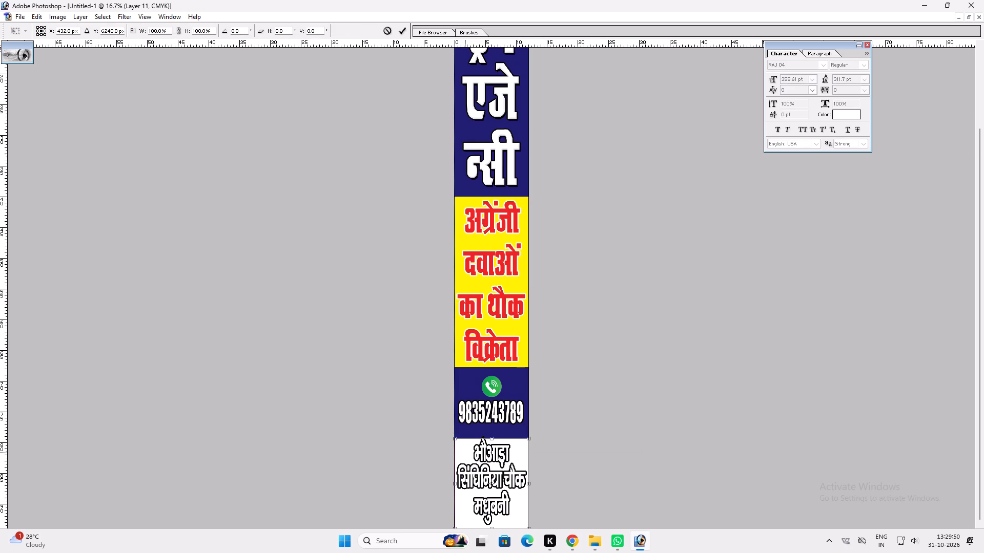
pyautogui.keyDown('shift'); pyautogui.moveTo(498, 440); pyautogui.dragTo(498, 453); pyautogui.keyUp('shift')
pyautogui.press('Return')
pyautogui.press('v')
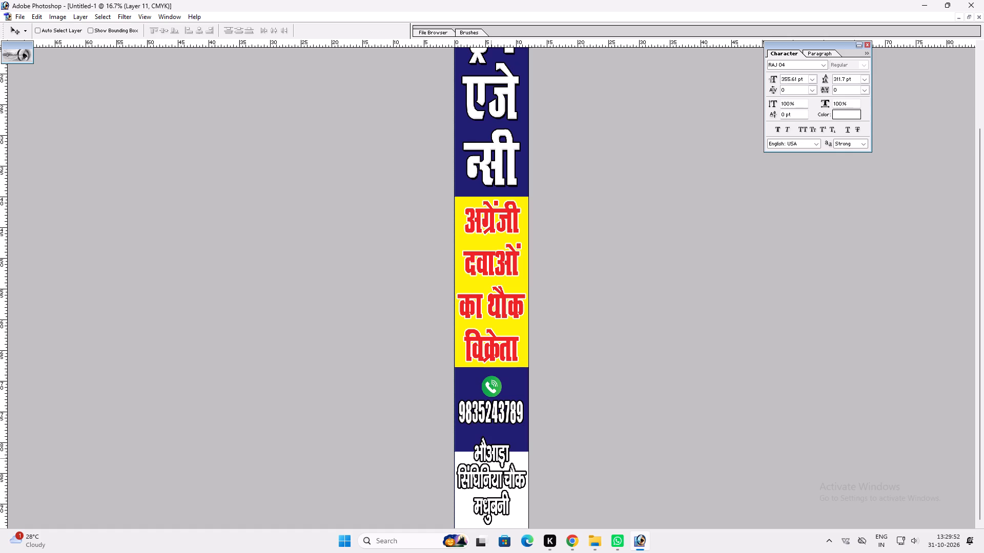
# Reduce the height of the address text and shift it down so it fits inside the white panel.
pyautogui.keyDown('ctrl'); pyautogui.click(489, 458); pyautogui.keyUp('ctrl')
pyautogui.hotkey('ctrl', 't')
pyautogui.keyDown('shift'); pyautogui.moveTo(490, 439); pyautogui.dragTo(491, 448); pyautogui.keyUp('shift')
pyautogui.hotkey('shift', 'Return')
pyautogui.press('v')
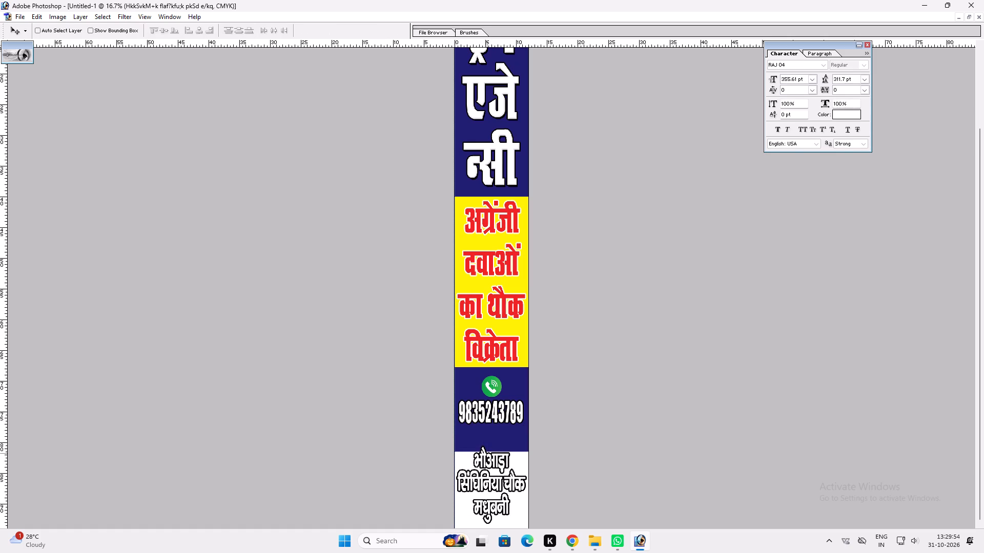
pyautogui.moveTo(486, 457); pyautogui.dragTo(486, 463)
pyautogui.hotkey('ctrl', 't')
pyautogui.keyDown('shift'); pyautogui.moveTo(495, 451); pyautogui.dragTo(491, 457); pyautogui.keyUp('shift')
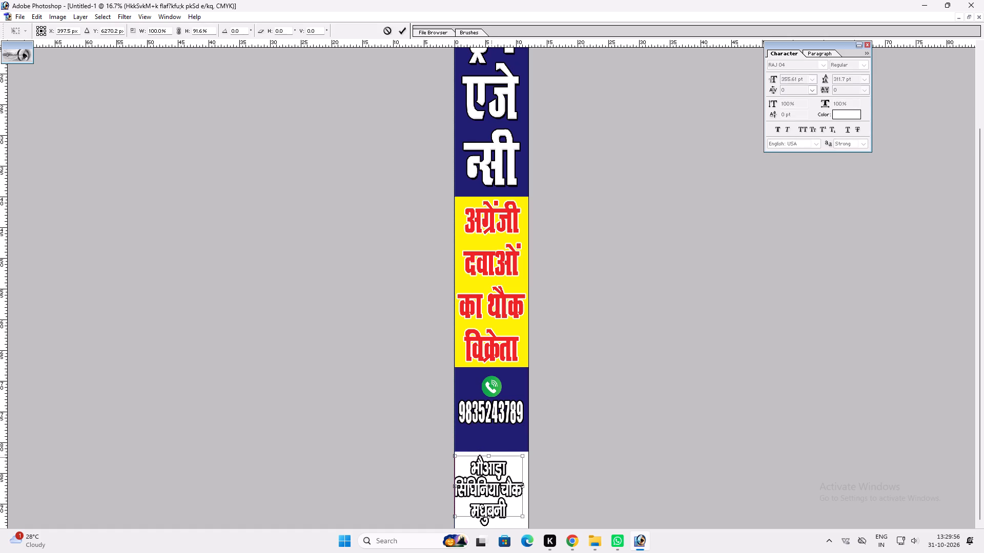
pyautogui.keyDown('shift'); pyautogui.moveTo(491, 457); pyautogui.dragTo(491, 458); pyautogui.keyUp('shift')
pyautogui.hotkey('shift', 'Return')
# Centre the resized address text horizontally within the banner.
pyautogui.hotkey('ctrl', 'a')
pyautogui.hotkey('alt', 'l')
pyautogui.hotkey('alt', 'i')
pyautogui.hotkey('alt', 'h')
pyautogui.hotkey('ctrl', 'd')
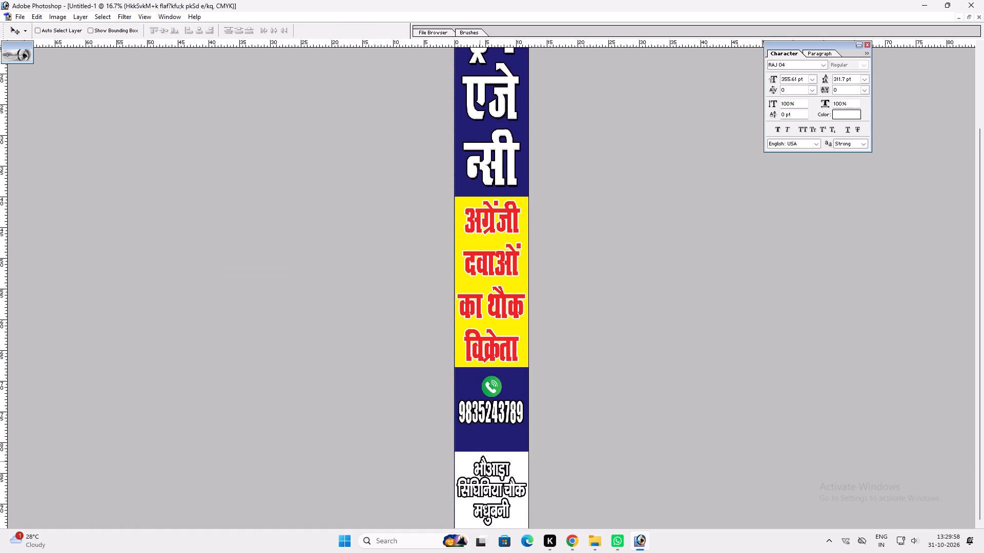
pyautogui.write('vv')
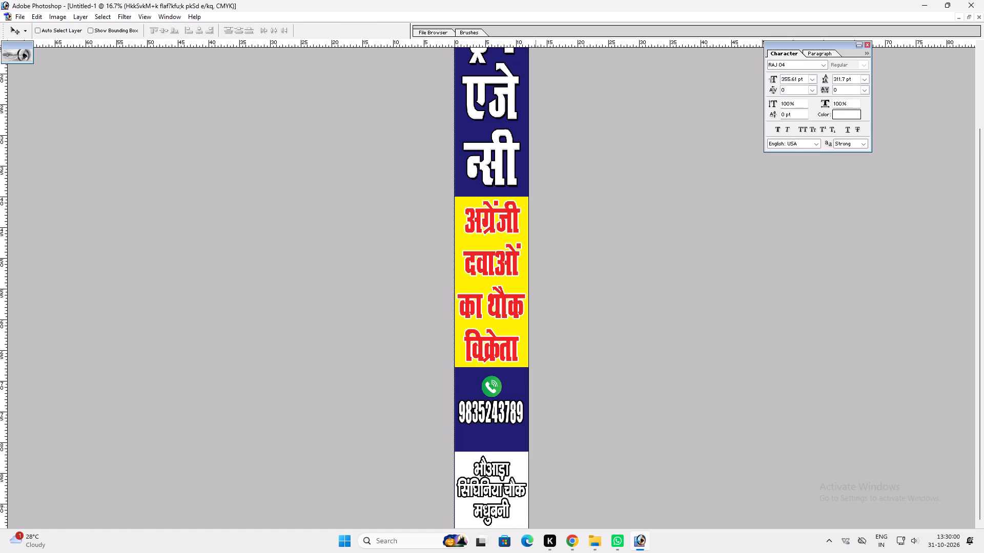
# Scale the address text down slightly so it clears the side edges of the white panel.
pyautogui.hotkey('ctrl', 't')
pyautogui.keyDown('alt'); pyautogui.keyDown('shift'); pyautogui.click(526, 515); pyautogui.keyUp('shift'); pyautogui.keyUp('alt')
pyautogui.hotkey('shift', 'Return')
# Increase the line spacing of the whole address text to 240.18 pt.
pyautogui.press('t')
pyautogui.click(496, 509)
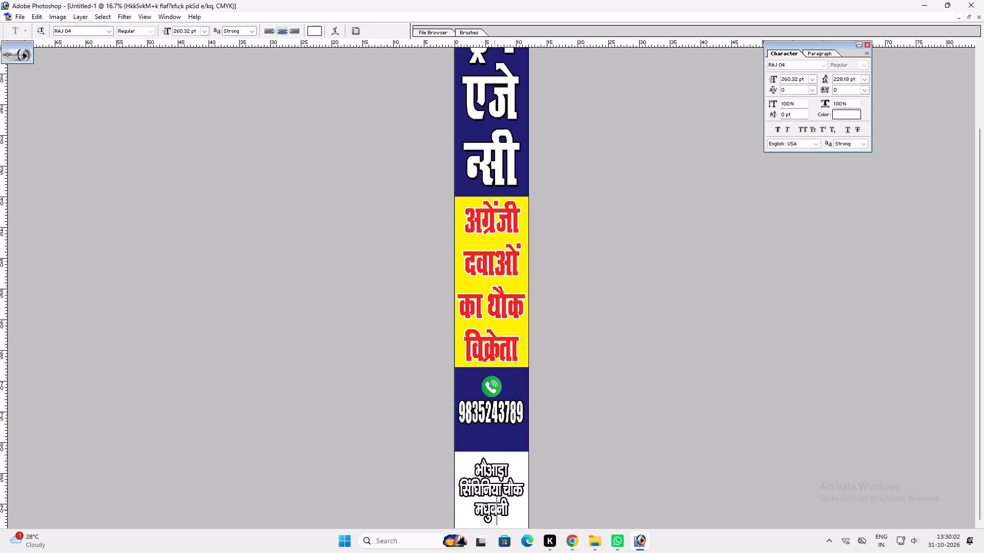
pyautogui.hotkey('ctrl', 'a')
pyautogui.hotkey('alt', 'Down')
pyautogui.hotkey('alt', 'Down')
pyautogui.hotkey('alt', 'Down')
pyautogui.hotkey('alt', 'Down')
pyautogui.hotkey('alt', 'Down')
pyautogui.hotkey('alt', 'Down')
pyautogui.hotkey('ctrl', 'z')
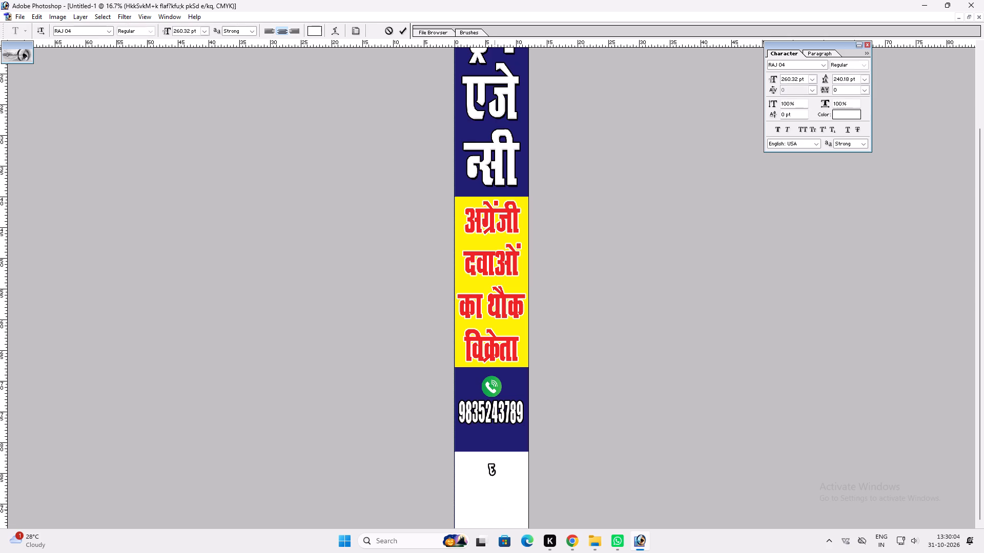
pyautogui.hotkey('ctrl', 'Return')
pyautogui.write('vvv')
pyautogui.press('t')
pyautogui.press('v')
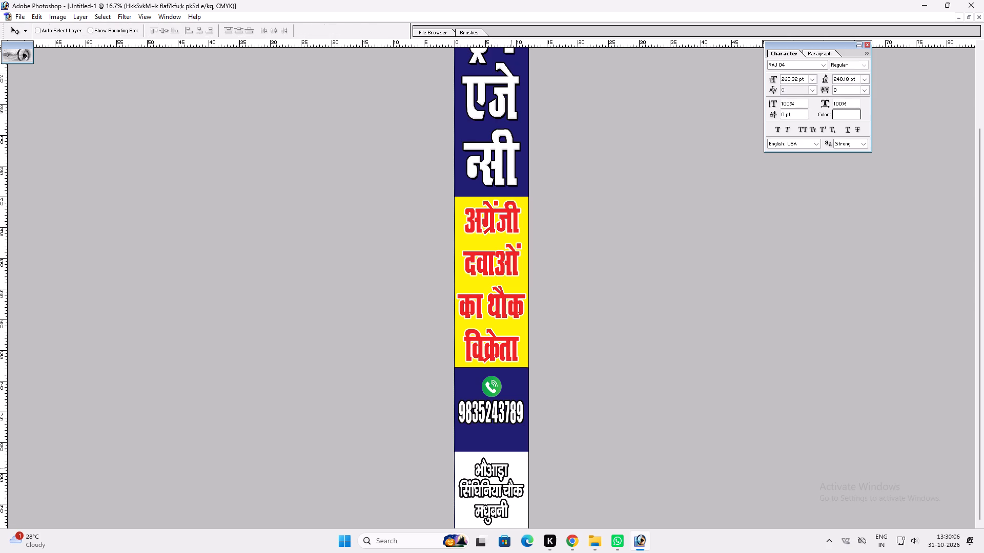
# Apply a red Color Overlay at 100% opacity to the white panel behind the address.
pyautogui.keyDown('ctrl'); pyautogui.click(511, 458); pyautogui.keyUp('ctrl')
pyautogui.hotkey('alt', 'l')
pyautogui.hotkey('alt', 'y')
pyautogui.press('n')
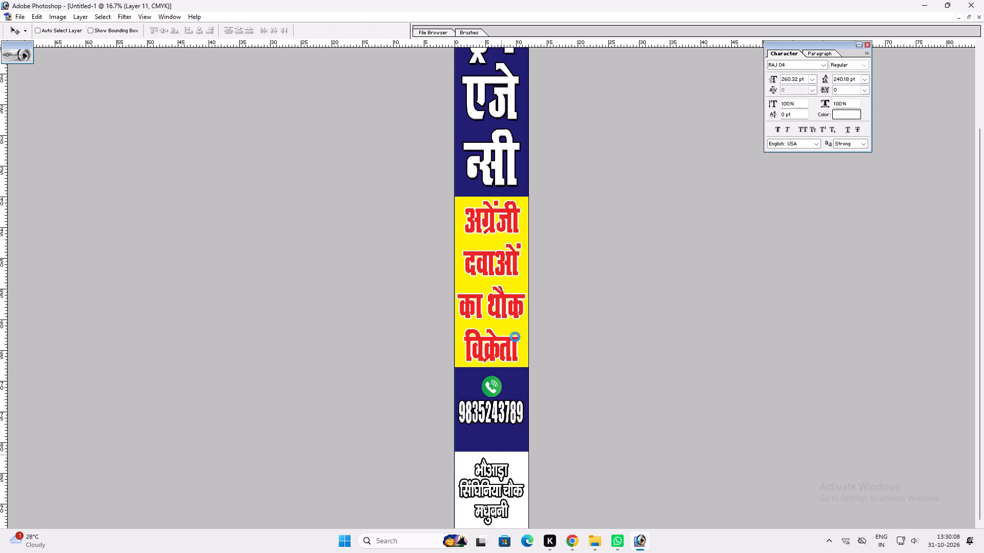
pyautogui.click(764, 358)
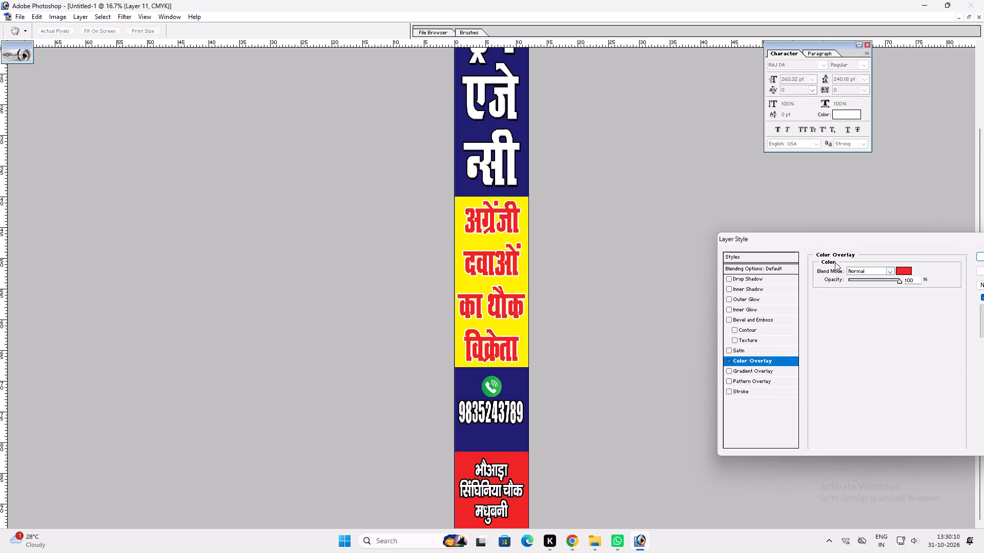
pyautogui.press('Return')
pyautogui.press('Return')
pyautogui.press('v')
# Stretch the phone icon and number together vertically to fill more of the blue area above the address.
pyautogui.hotkey('ctrl', '+')
pyautogui.hotkey('ctrl', '+')
pyautogui.press('space')
pyautogui.press('space')
pyautogui.press('space')
pyautogui.press('space')
pyautogui.press('space')
pyautogui.press('space')
pyautogui.press('space')
pyautogui.press('space')
pyautogui.press('space')
pyautogui.press('space')
pyautogui.press('space')
pyautogui.press('space')
pyautogui.press('space')
pyautogui.press('space')
pyautogui.press('space')
pyautogui.press('space')
pyautogui.press('space')
pyautogui.press('space')
pyautogui.press('space')
pyautogui.press('space')
pyautogui.moveTo(477, 530); pyautogui.dragTo(534, 157)
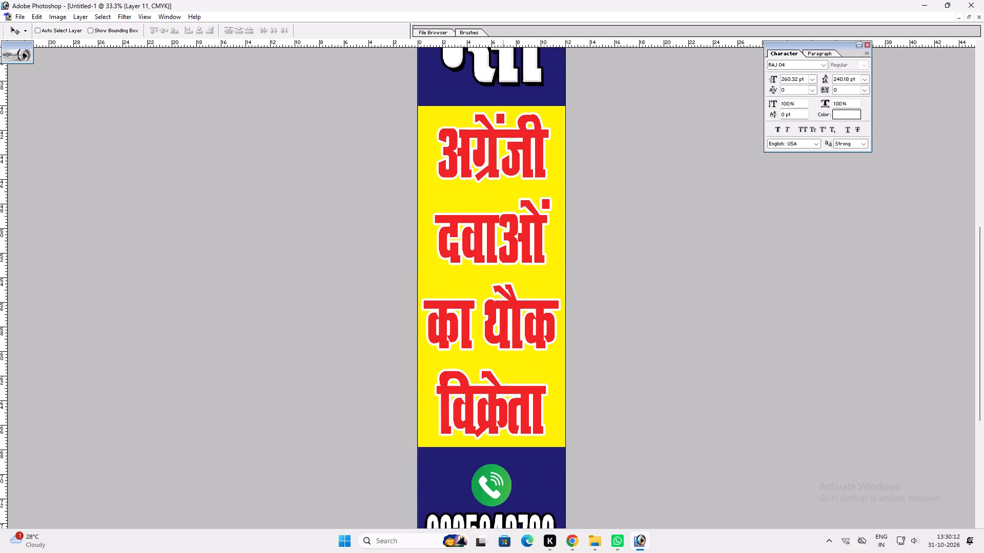
pyautogui.moveTo(501, 410); pyautogui.dragTo(498, 164)
pyautogui.keyDown('ctrl'); pyautogui.click(514, 305); pyautogui.keyUp('ctrl')
pyautogui.hotkey('ctrl', 't')
pyautogui.keyDown('shift'); pyautogui.moveTo(511, 318); pyautogui.dragTo(511, 322); pyautogui.keyUp('shift')
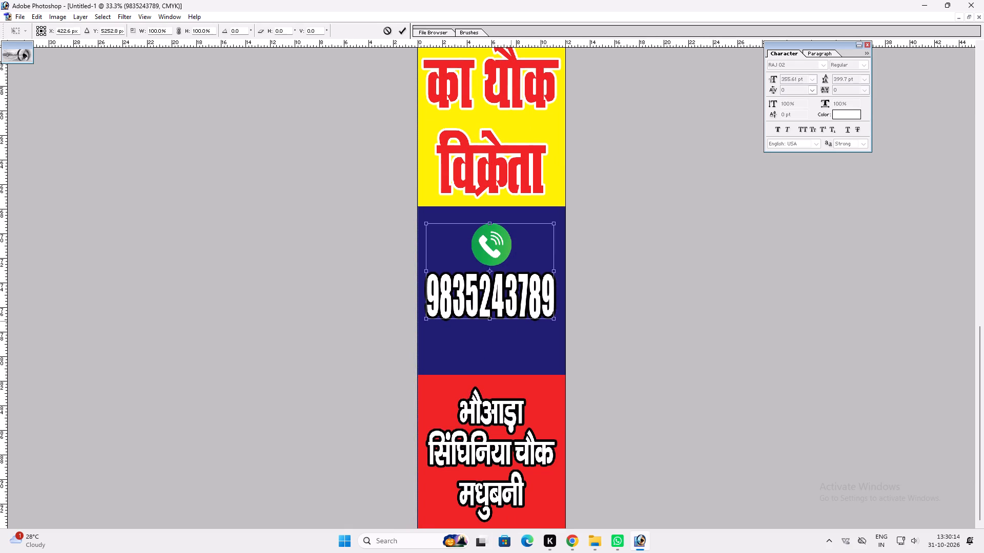
pyautogui.keyDown('shift'); pyautogui.moveTo(511, 322); pyautogui.dragTo(510, 334); pyautogui.keyUp('shift')
pyautogui.press('Return')
pyautogui.press('v')
pyautogui.hotkey('ctrl', 't')
pyautogui.keyDown('shift'); pyautogui.click(506, 329); pyautogui.keyUp('shift')
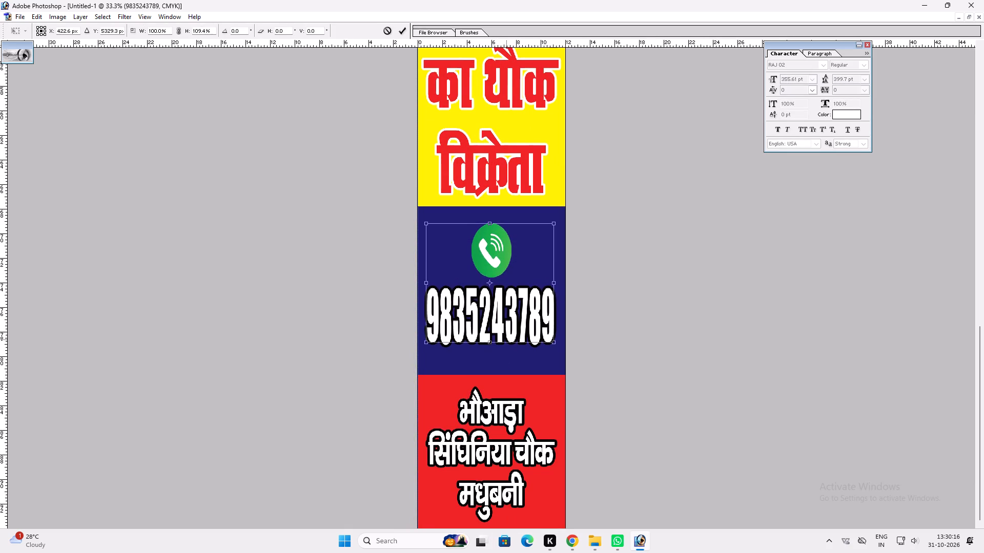
pyautogui.press('Return')
pyautogui.press('v')
# Move the phone number down away from the icon and widen it slightly towards the banner's edge.
pyautogui.keyDown('ctrl'); pyautogui.keyDown('shift'); pyautogui.rightClick(493, 324); pyautogui.keyUp('shift'); pyautogui.keyUp('ctrl')
pyautogui.keyDown('ctrl'); pyautogui.keyDown('shift'); pyautogui.click(504, 328); pyautogui.keyUp('shift'); pyautogui.keyUp('ctrl')
pyautogui.keyDown('shift'); pyautogui.moveTo(503, 327); pyautogui.dragTo(503, 342); pyautogui.keyUp('shift')
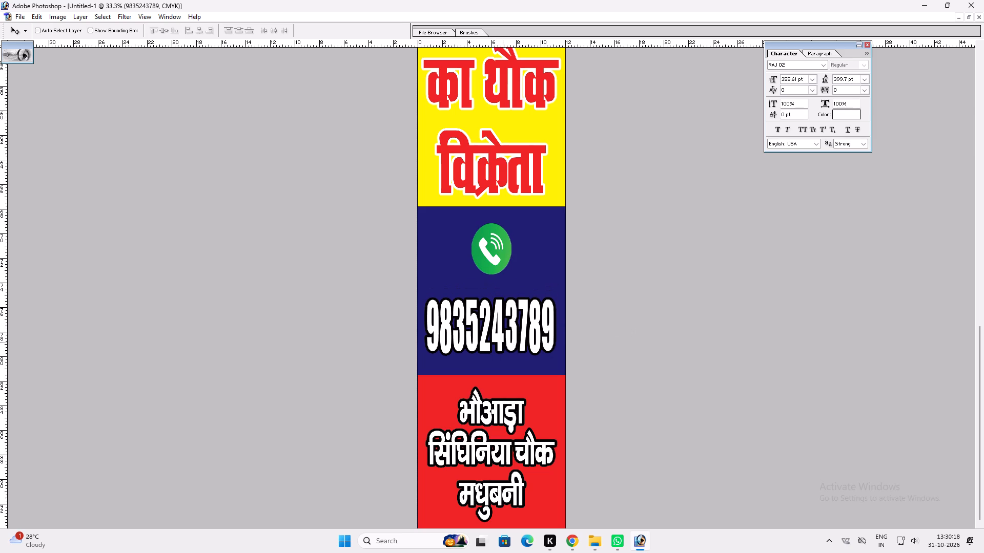
pyautogui.keyDown('shift'); pyautogui.moveTo(503, 342); pyautogui.dragTo(503, 345); pyautogui.keyUp('shift')
pyautogui.hotkey('ctrl', 't')
pyautogui.keyDown('shift'); pyautogui.click(559, 318); pyautogui.keyUp('shift')
pyautogui.hotkey('shift', 'Return')
pyautogui.press('v')
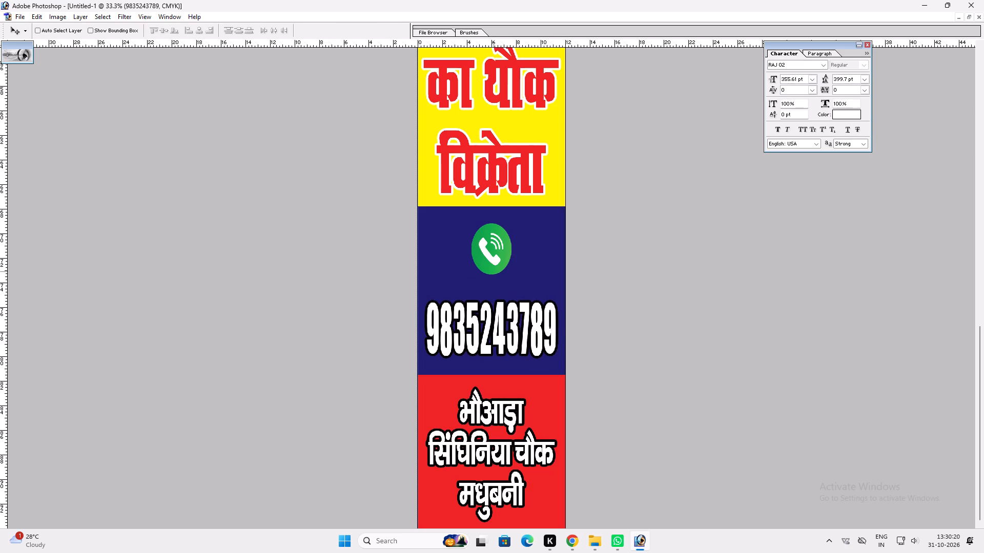
# Widen the phone icon to a rounder shape and place it centred just above the phone number.
pyautogui.keyDown('ctrl'); pyautogui.click(494, 270); pyautogui.keyUp('ctrl')
pyautogui.keyDown('ctrl'); pyautogui.click(494, 264); pyautogui.keyUp('ctrl')
pyautogui.hotkey('ctrl', 't')
pyautogui.moveTo(506, 248); pyautogui.dragTo(512, 249, button='right')
pyautogui.moveTo(514, 250); pyautogui.dragTo(520, 252)
pyautogui.hotkey('ctrl', 't')
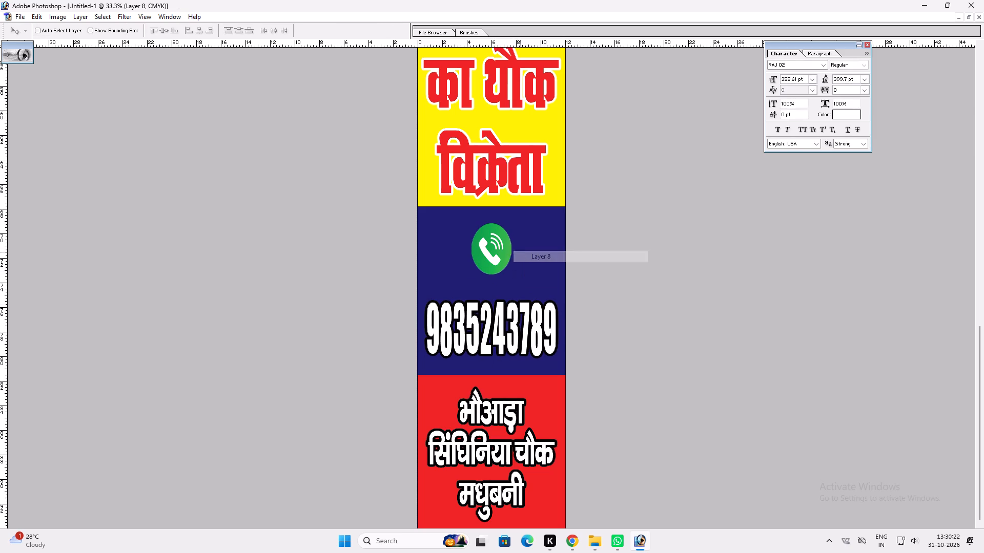
pyautogui.keyDown('alt'); pyautogui.keyDown('shift'); pyautogui.click(517, 249); pyautogui.keyUp('shift'); pyautogui.keyUp('alt')
pyautogui.press('Return')
pyautogui.press('v')
pyautogui.moveTo(471, 239); pyautogui.dragTo(465, 253)
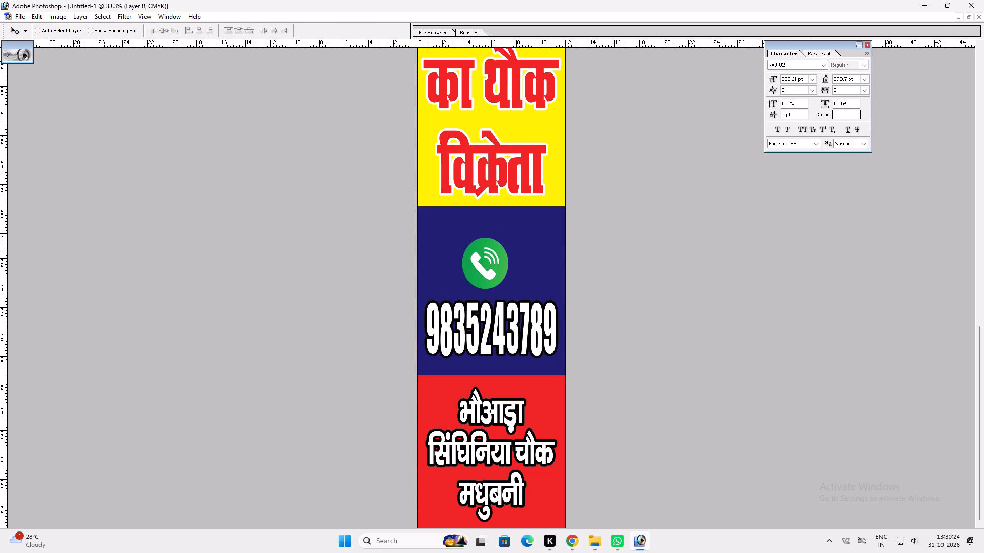
pyautogui.moveTo(465, 253); pyautogui.dragTo(467, 252)
# Shift the phone icon and number down together, closer to the red address panel.
pyautogui.keyDown('ctrl'); pyautogui.keyDown('shift'); pyautogui.click(500, 306); pyautogui.keyUp('shift'); pyautogui.keyUp('ctrl')
pyautogui.keyDown('shift'); pyautogui.moveTo(499, 302); pyautogui.dragTo(501, 310); pyautogui.keyUp('shift')
# Stretch the yellow panel and its red text downward so its bottom edge sits just above the phone icon.
pyautogui.keyDown('ctrl'); pyautogui.click(511, 199); pyautogui.keyUp('ctrl')
pyautogui.hotkey('ctrl', 't')
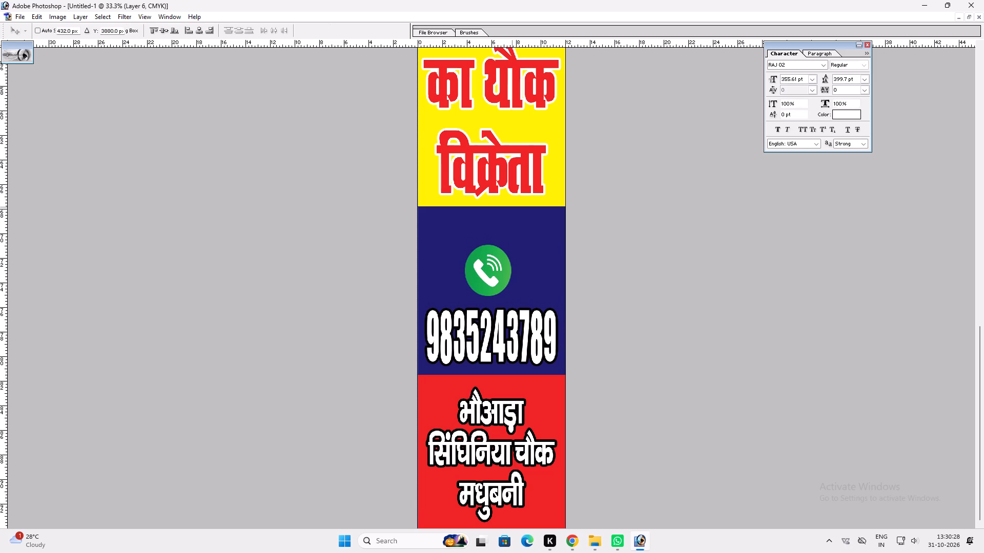
pyautogui.keyDown('shift'); pyautogui.moveTo(511, 206); pyautogui.dragTo(514, 235); pyautogui.keyUp('shift')
pyautogui.hotkey('shift', 'Return')
# Lower the top edge of the yellow panel and its text, leaving more blue space beneath the agency name.
pyautogui.press('space')
pyautogui.press('space')
pyautogui.press('space')
pyautogui.press('space')
pyautogui.press('space')
pyautogui.press('space')
pyautogui.press('space')
pyautogui.press('space')
pyautogui.press('space')
pyautogui.press('space')
pyautogui.press('space')
pyautogui.press('space')
pyautogui.press('space')
pyautogui.press('space')
pyautogui.press('space')
pyautogui.press('space')
pyautogui.press('space')
pyautogui.press('space')
pyautogui.press('space')
pyautogui.press('space')
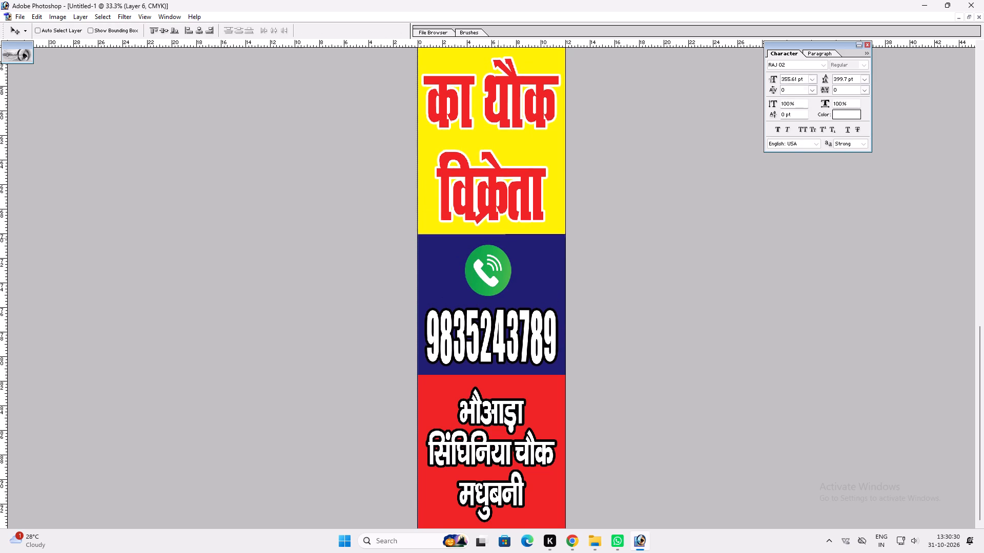
pyautogui.moveTo(496, 239); pyautogui.dragTo(480, 452)
pyautogui.moveTo(507, 202); pyautogui.dragTo(499, 373)
pyautogui.hotkey('ctrl', 't')
pyautogui.keyDown('shift'); pyautogui.moveTo(494, 249); pyautogui.dragTo(499, 308); pyautogui.keyUp('shift')
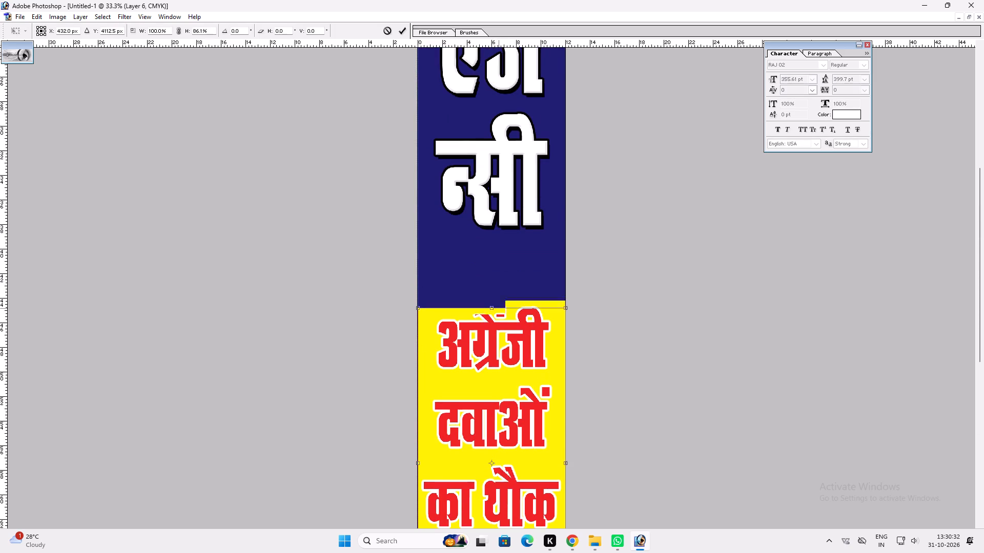
pyautogui.keyDown('shift'); pyautogui.moveTo(499, 308); pyautogui.dragTo(499, 299); pyautogui.keyUp('shift')
pyautogui.hotkey('shift', 'Return')
# Stretch the agency name taller so its bottom reaches close to the yellow panel.
pyautogui.press('v')
pyautogui.keyDown('ctrl'); pyautogui.click(481, 217); pyautogui.keyUp('ctrl')
pyautogui.hotkey('ctrl', 't')
pyautogui.keyDown('shift'); pyautogui.moveTo(484, 225); pyautogui.dragTo(484, 250); pyautogui.keyUp('shift')
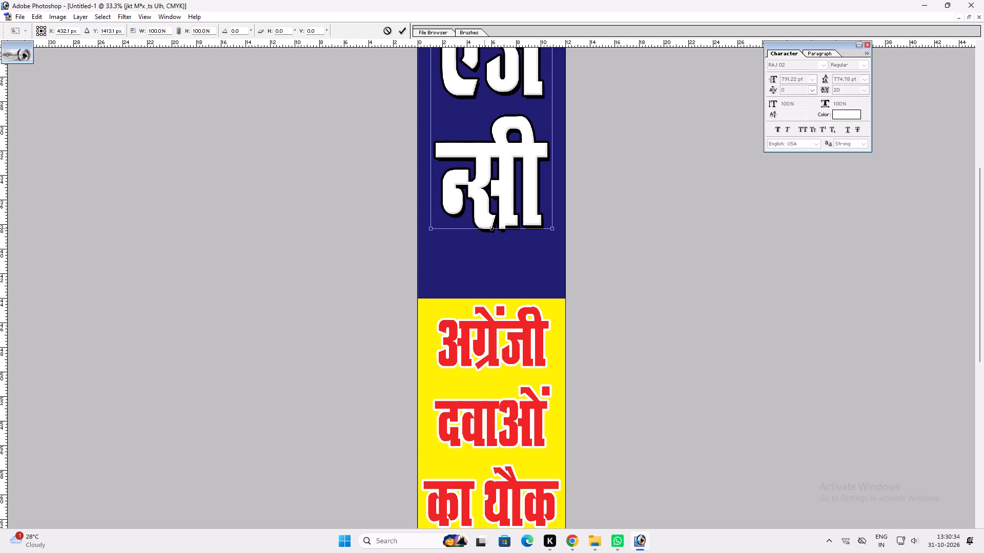
pyautogui.keyDown('shift'); pyautogui.moveTo(484, 250); pyautogui.dragTo(488, 275); pyautogui.keyUp('shift')
pyautogui.hotkey('shift', 'Return')
# Capture a rectangular screenshot of the complete banner with the Snipping Tool.
pyautogui.press('space')
pyautogui.press('space')
pyautogui.press('space')
pyautogui.press('space')
pyautogui.rightClick(484, 277)
pyautogui.moveTo(496, 280); pyautogui.dragTo(501, 282)
pyautogui.press('v')
pyautogui.press('v')
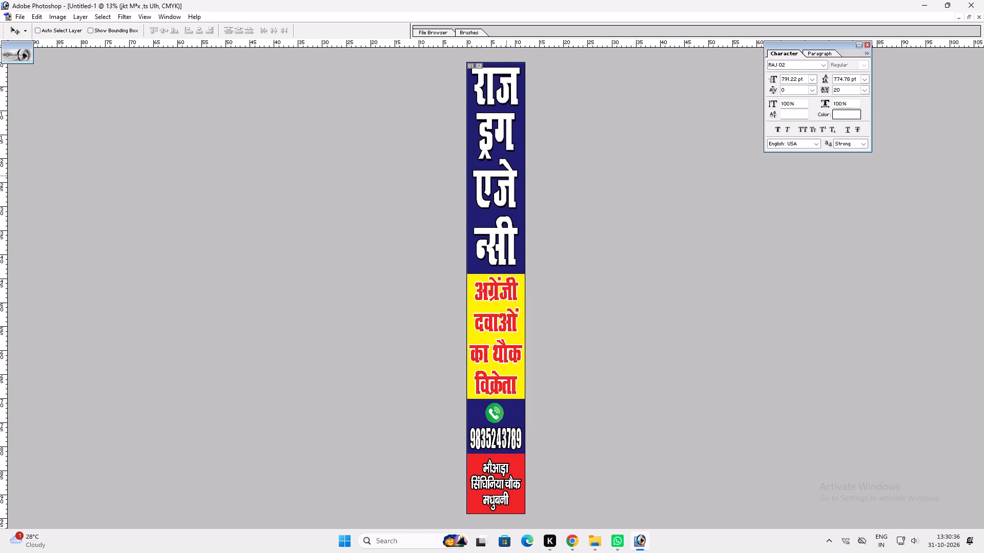
pyautogui.press('Print')
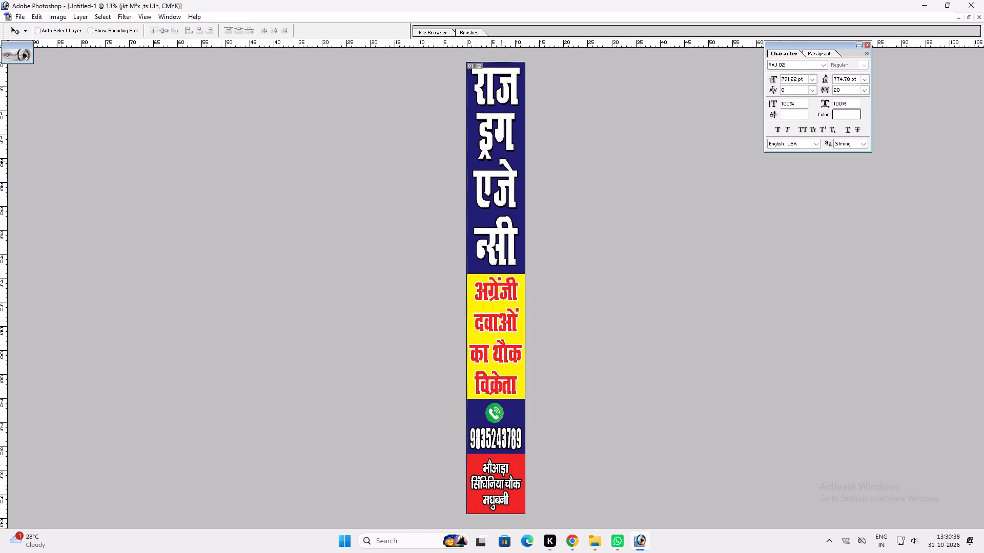
pyautogui.moveTo(463, 60); pyautogui.dragTo(496, 174)
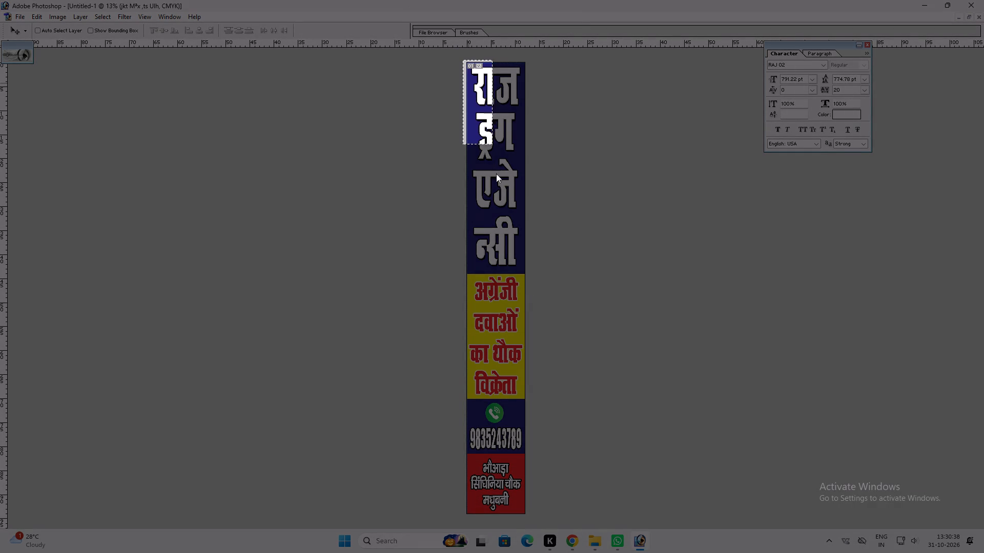
pyautogui.moveTo(496, 174); pyautogui.dragTo(529, 520)
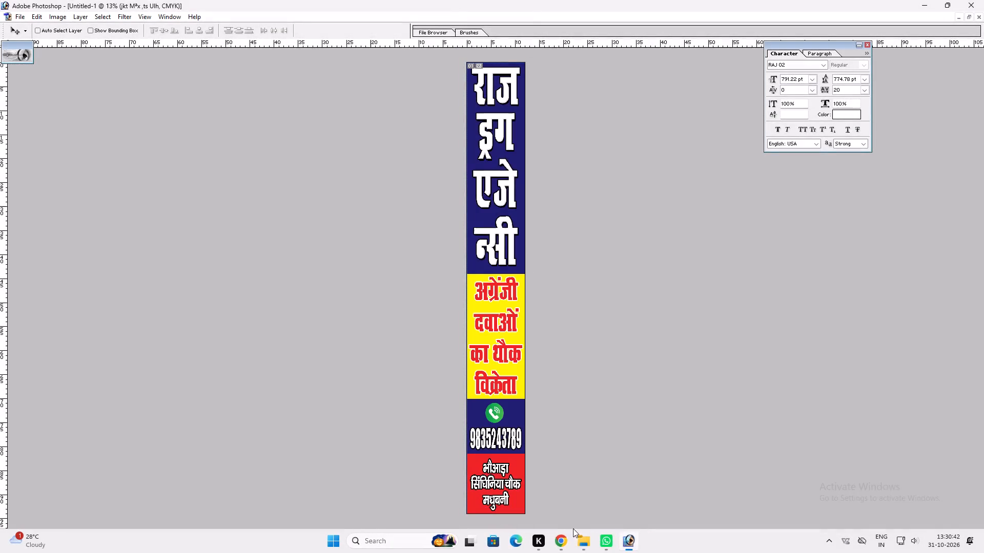
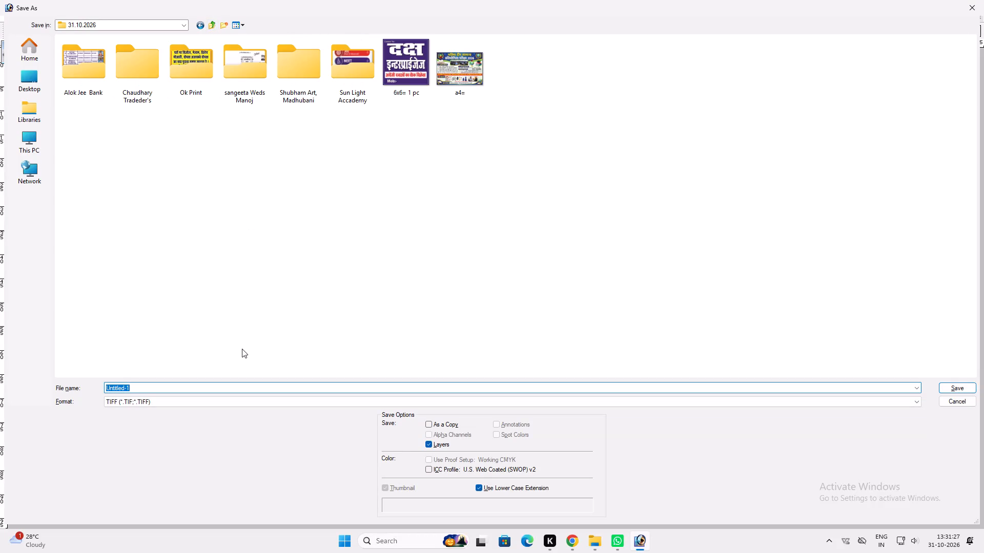
# Save the banner as a layered TIFF named "Raj Drug Agency 1x8= pc ff" in the 31.10.2026 folder, and close the document.
pyautogui.write('RA')
pyautogui.press('BackSpace')
pyautogui.write('aj Drugh')
pyautogui.press('BackSpace')
pyautogui.press('space')
pyautogui.write('Agency 12x')
pyautogui.press('BackSpace')
pyautogui.press('BackSpace')
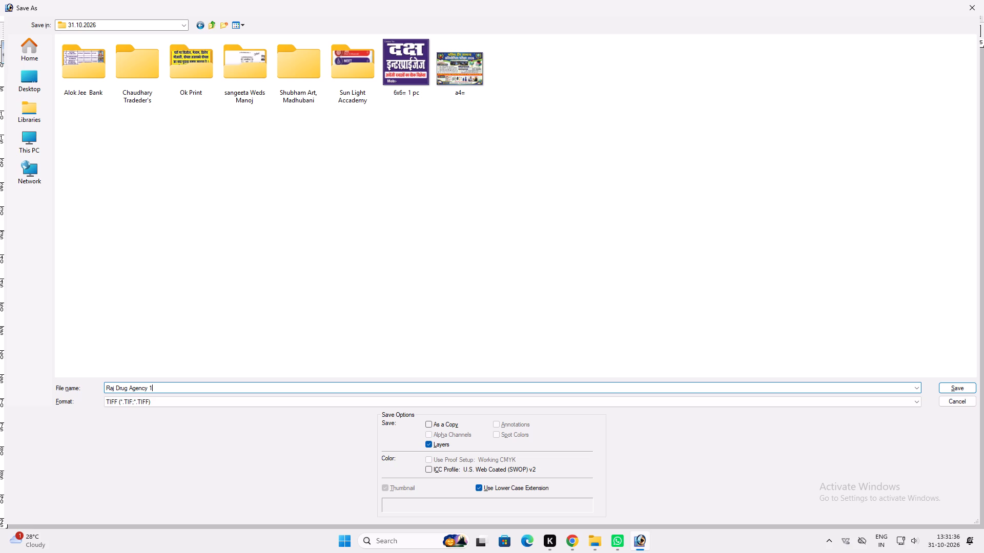
pyautogui.press('8')
pyautogui.press('BackSpace')
pyautogui.write('x8= pc ff')
pyautogui.press('Return')
pyautogui.press('Return')
pyautogui.press('Return')
pyautogui.press('Return')
pyautogui.hotkey('ctrl', 'w')
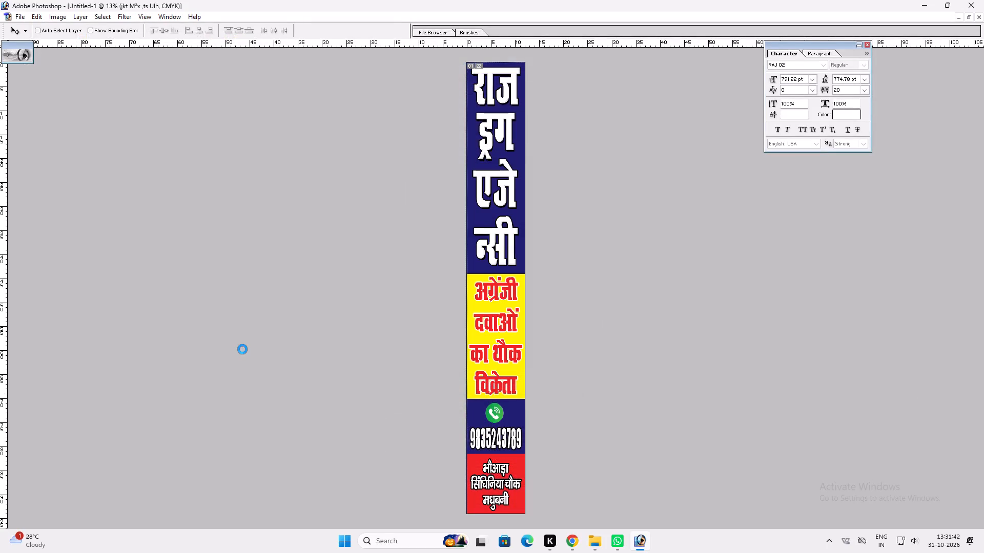
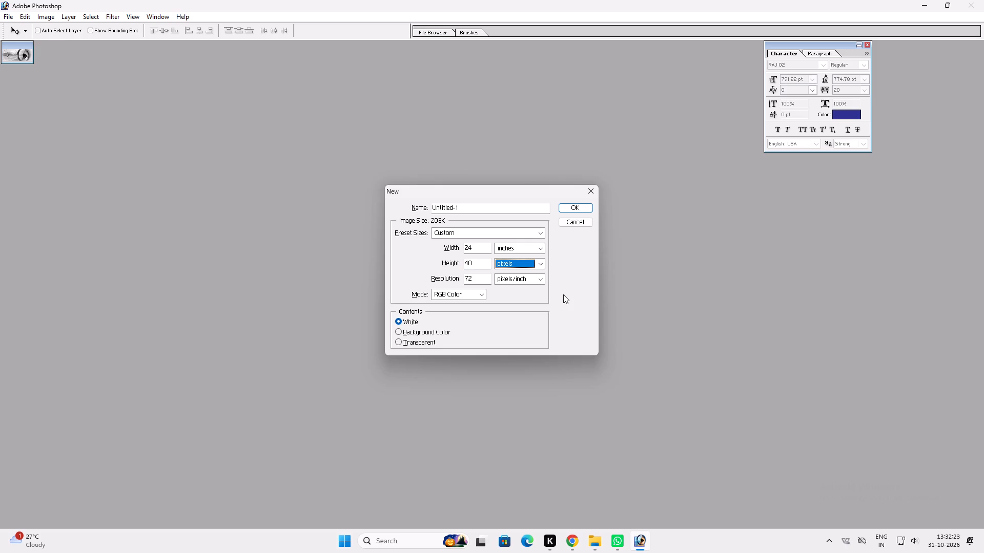
# Create a new 24 by 40 inch white document in CMYK Color at 72 pixels/inch.
pyautogui.press('Down')
pyautogui.press('Tab')
pyautogui.press('Tab')
pyautogui.press('Right')
pyautogui.press('Tab')
pyautogui.hotkey('shift', 'Tab')
pyautogui.hotkey('shift', 'Tab')
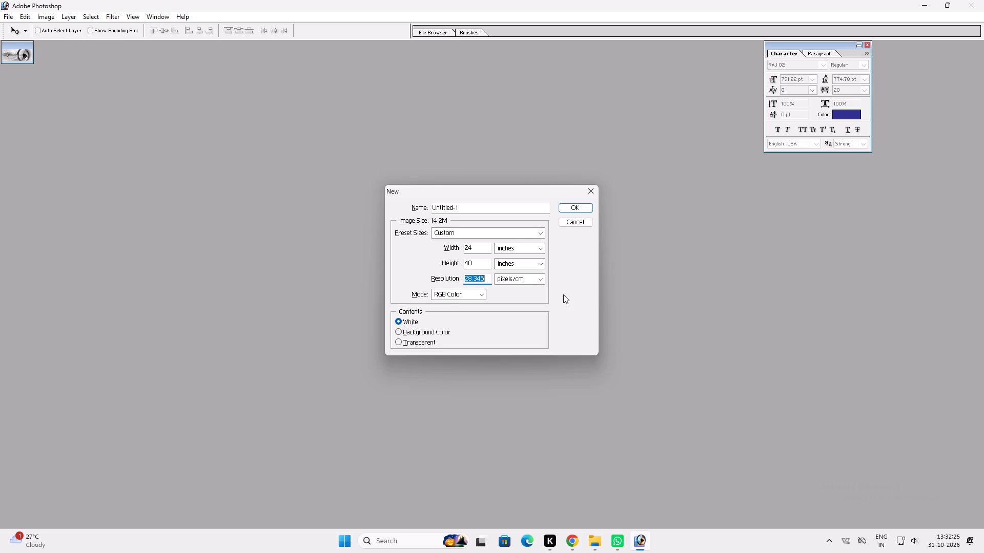
pyautogui.press('Tab')
pyautogui.press('Up')
pyautogui.press('Tab')
pyautogui.press('Tab')
pyautogui.hotkey('shift', 'Tab')
pyautogui.press('Right')
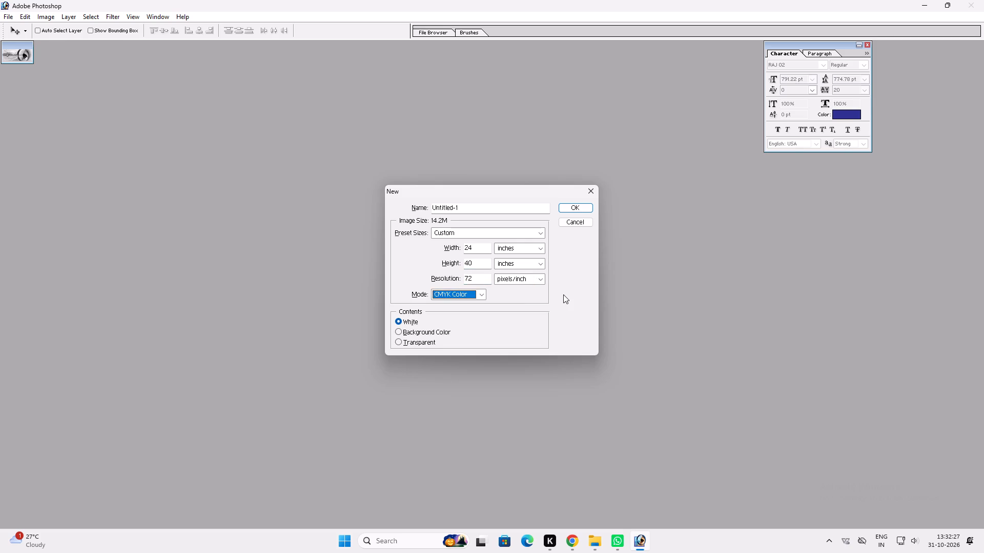
pyautogui.press('Return')
pyautogui.press('v')
pyautogui.click(251, 52)
pyautogui.hotkey('ctrl', '0')
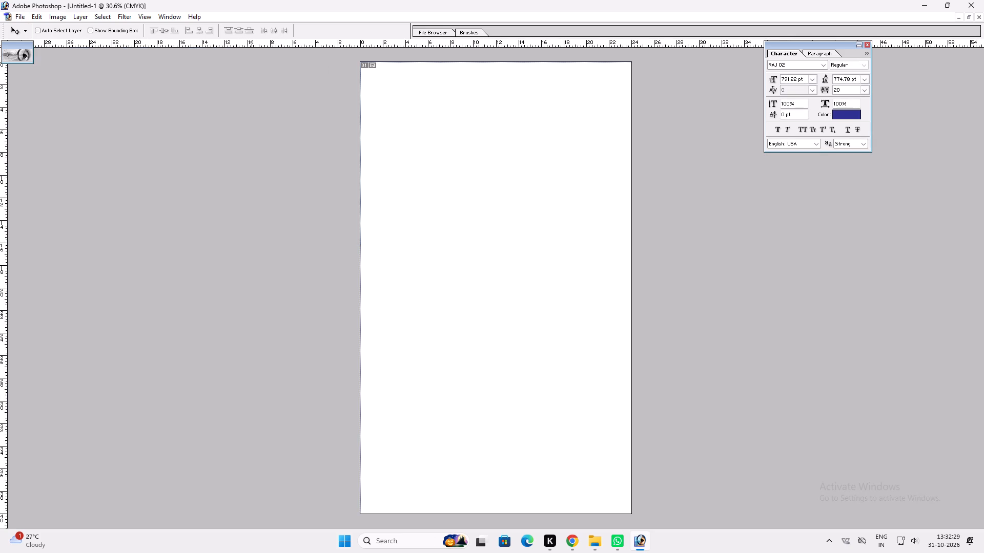
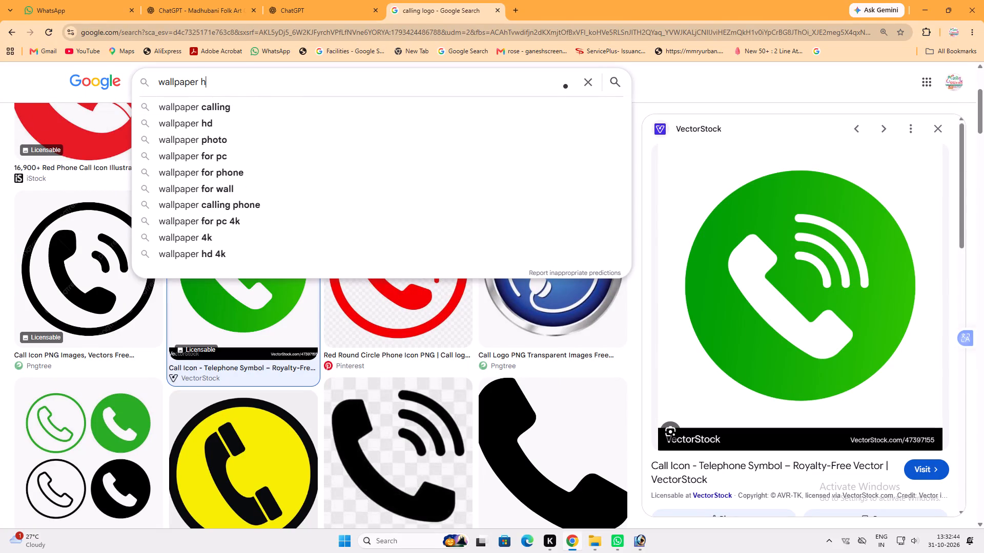
# Search Google Images for "wallpaper hd background".
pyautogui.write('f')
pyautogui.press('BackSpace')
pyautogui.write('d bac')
pyautogui.click(262, 108)
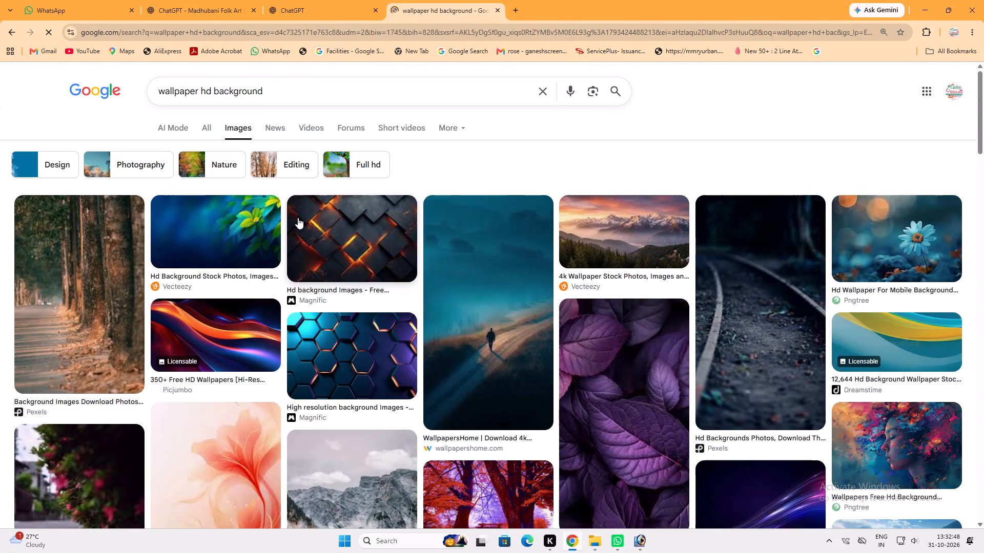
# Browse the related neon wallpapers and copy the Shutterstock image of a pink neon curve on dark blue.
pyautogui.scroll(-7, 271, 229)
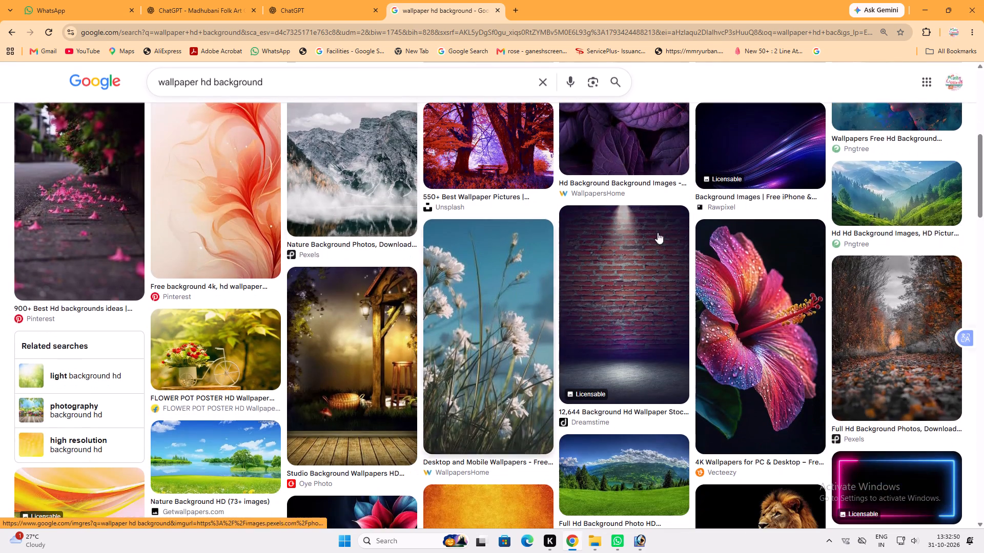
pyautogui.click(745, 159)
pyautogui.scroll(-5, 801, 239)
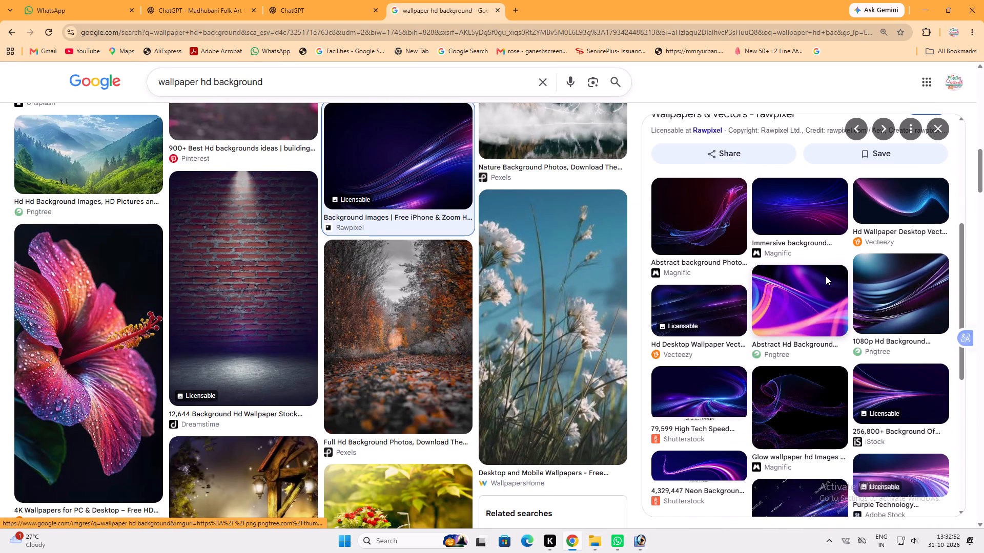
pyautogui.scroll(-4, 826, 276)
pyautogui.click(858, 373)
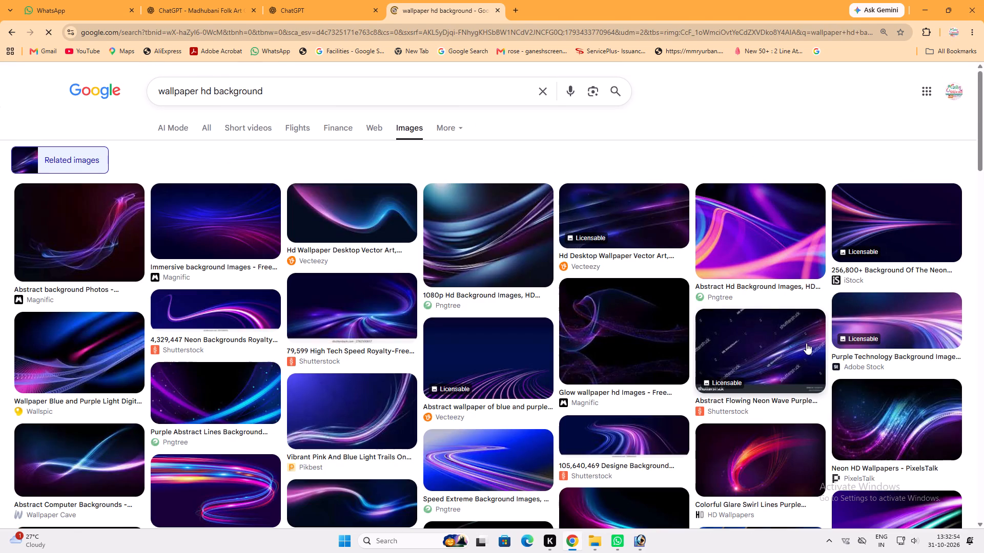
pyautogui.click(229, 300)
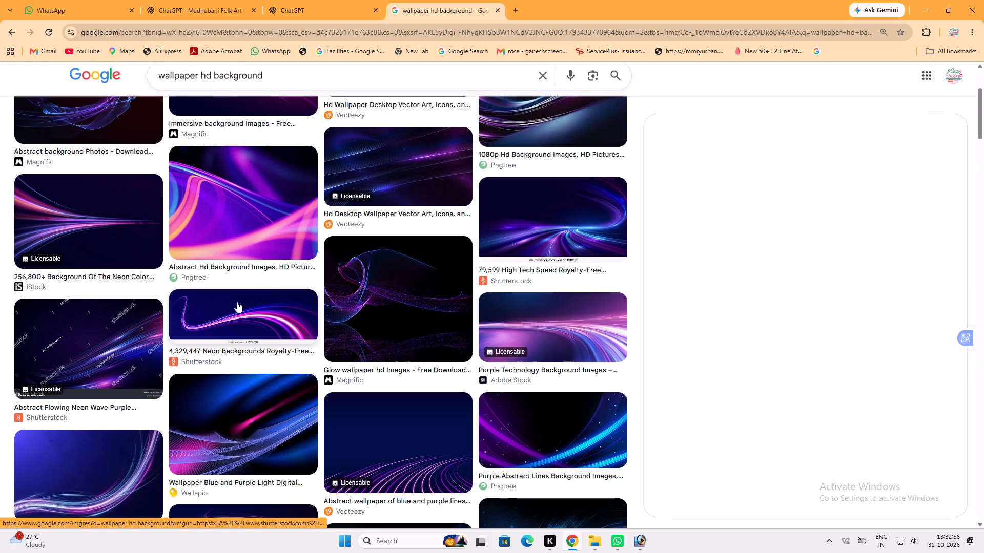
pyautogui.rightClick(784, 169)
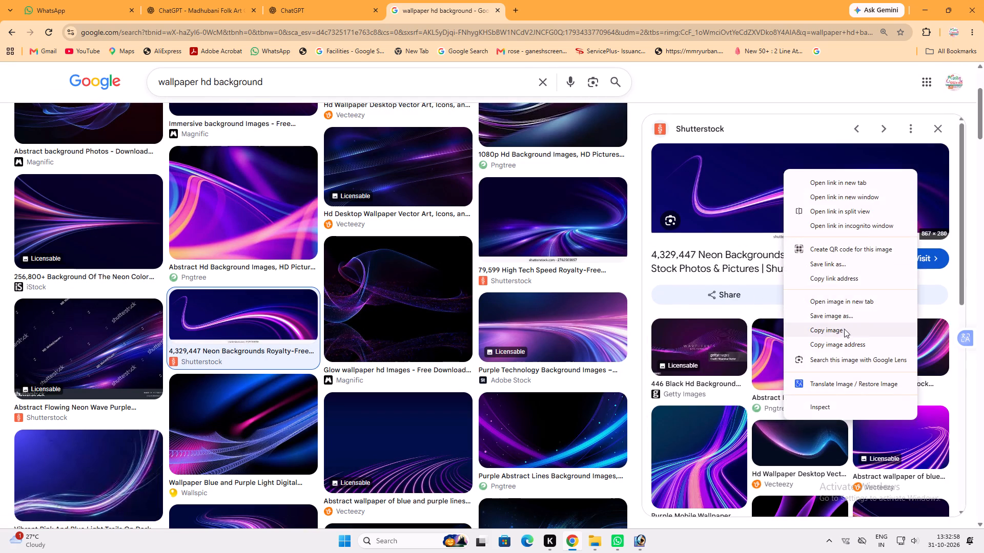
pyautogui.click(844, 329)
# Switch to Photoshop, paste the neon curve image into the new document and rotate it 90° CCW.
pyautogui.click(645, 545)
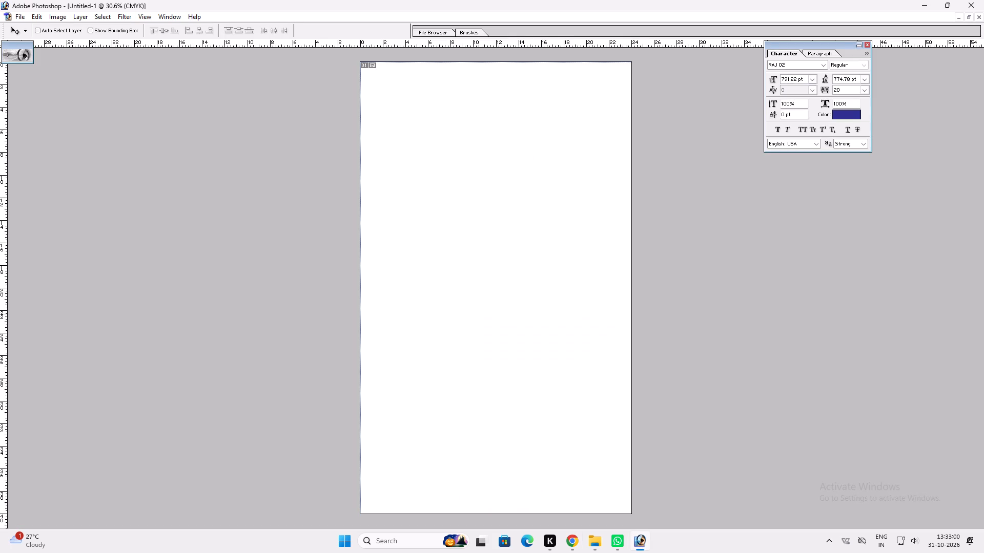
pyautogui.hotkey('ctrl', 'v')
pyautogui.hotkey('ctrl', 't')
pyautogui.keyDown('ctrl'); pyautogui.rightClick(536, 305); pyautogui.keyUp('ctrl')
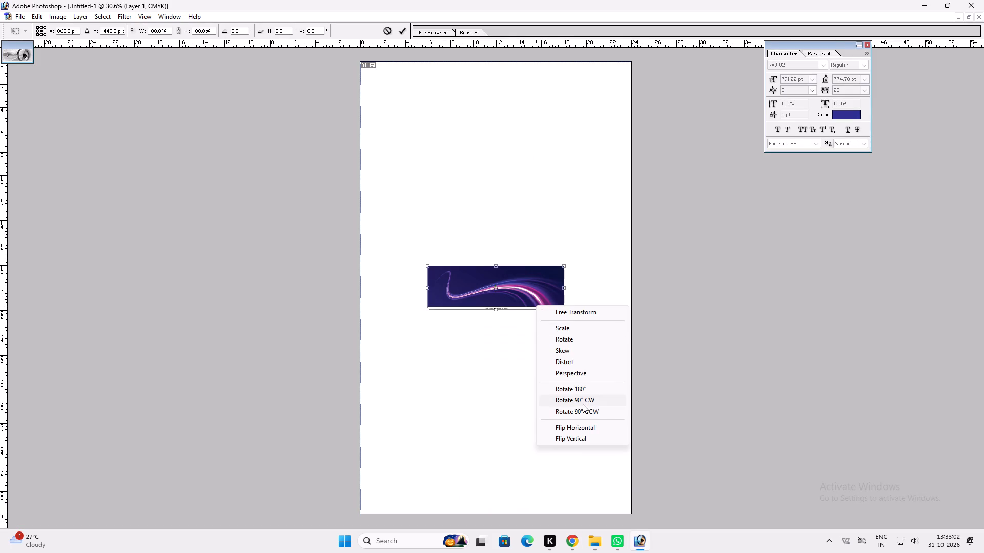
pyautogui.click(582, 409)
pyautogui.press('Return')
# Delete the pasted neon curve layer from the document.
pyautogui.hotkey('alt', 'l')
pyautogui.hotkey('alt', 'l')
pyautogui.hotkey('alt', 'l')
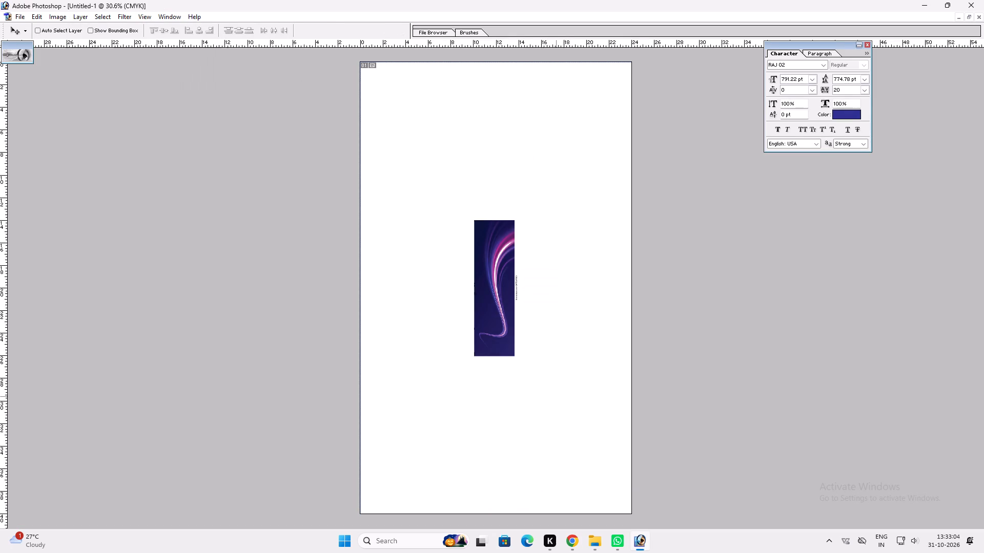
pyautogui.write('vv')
# Return to the image results in Chrome and preview the Shutterstock "Designe Background" neon light-streak image.
pyautogui.click(576, 541)
pyautogui.scroll(-8, 884, 247)
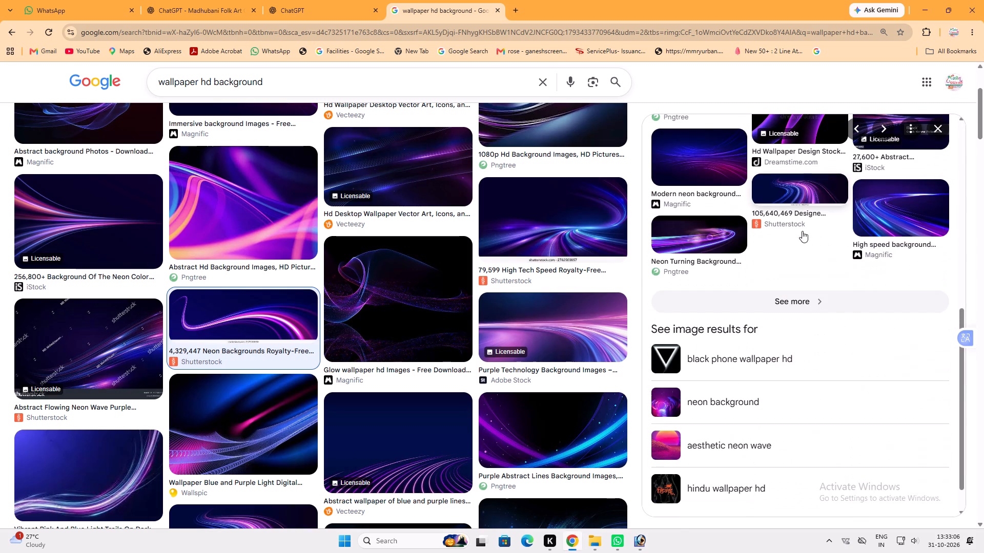
pyautogui.click(821, 196)
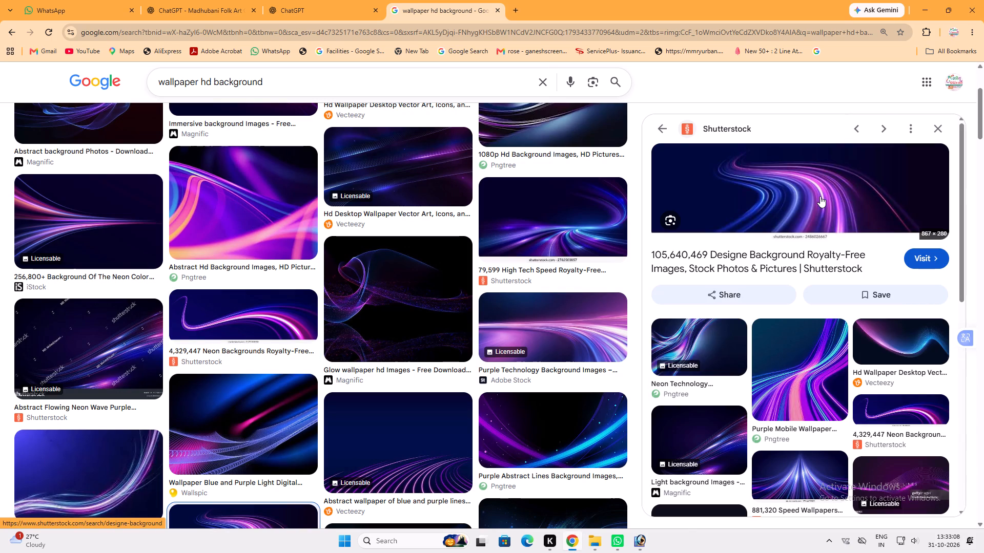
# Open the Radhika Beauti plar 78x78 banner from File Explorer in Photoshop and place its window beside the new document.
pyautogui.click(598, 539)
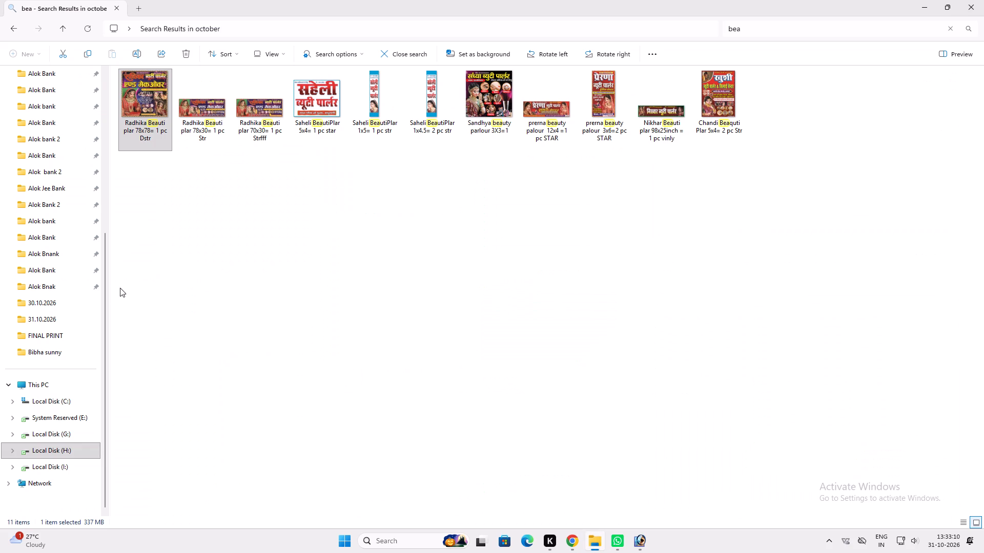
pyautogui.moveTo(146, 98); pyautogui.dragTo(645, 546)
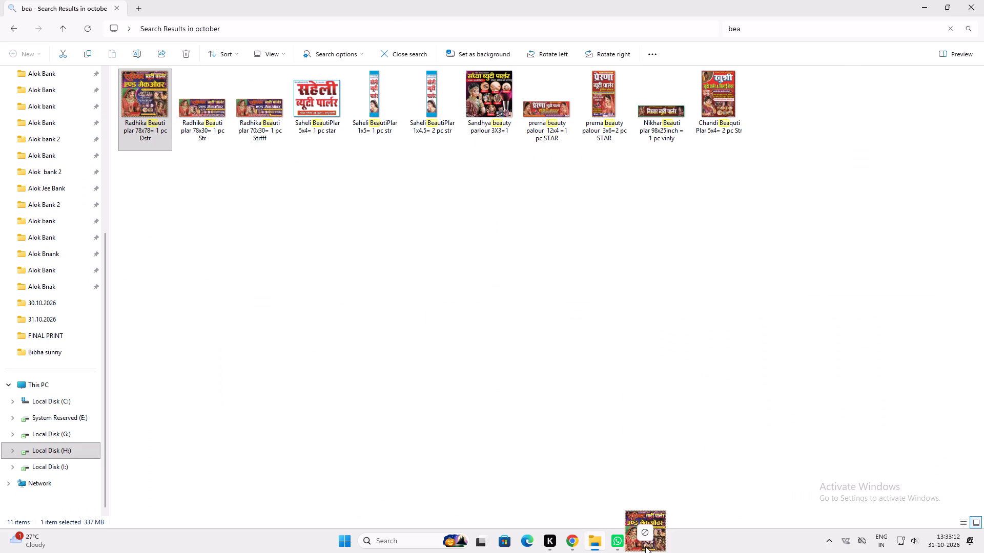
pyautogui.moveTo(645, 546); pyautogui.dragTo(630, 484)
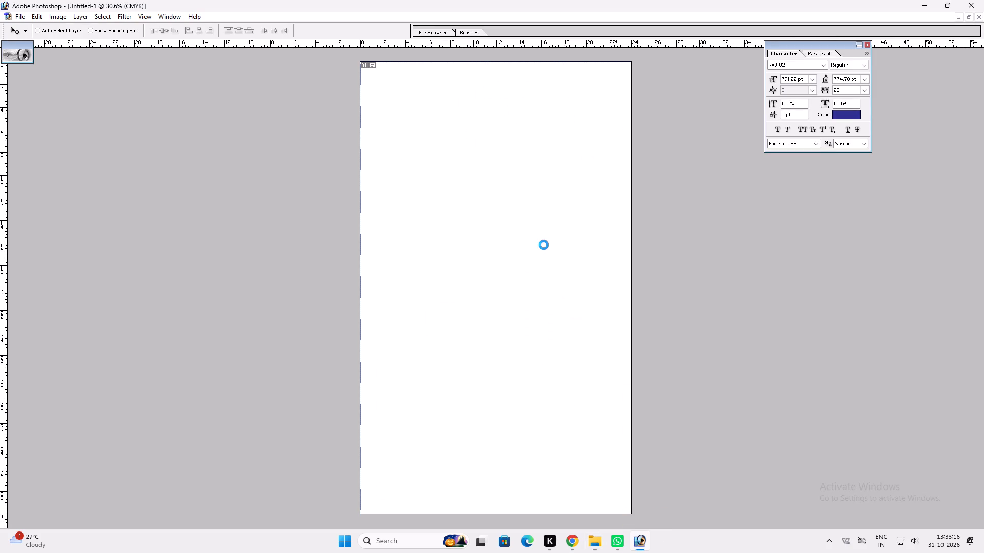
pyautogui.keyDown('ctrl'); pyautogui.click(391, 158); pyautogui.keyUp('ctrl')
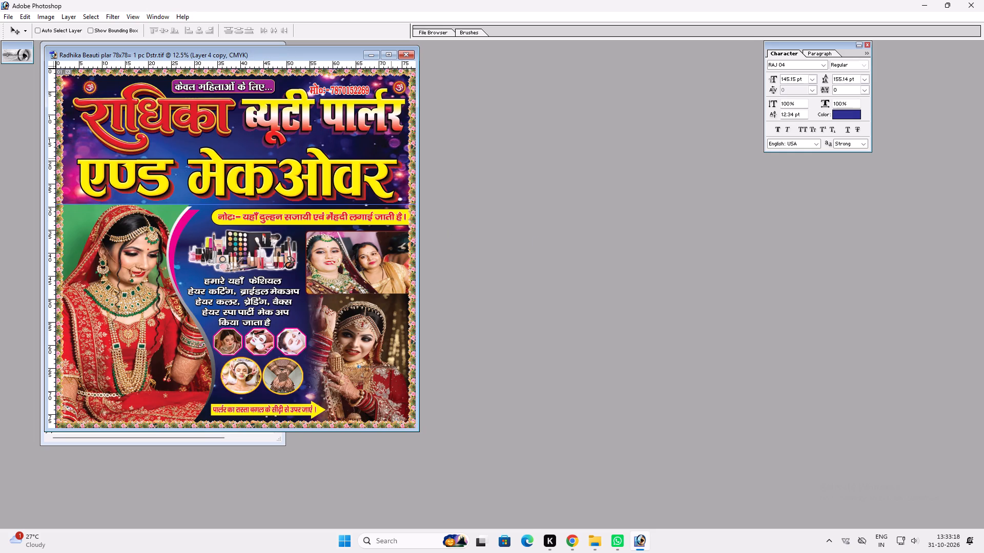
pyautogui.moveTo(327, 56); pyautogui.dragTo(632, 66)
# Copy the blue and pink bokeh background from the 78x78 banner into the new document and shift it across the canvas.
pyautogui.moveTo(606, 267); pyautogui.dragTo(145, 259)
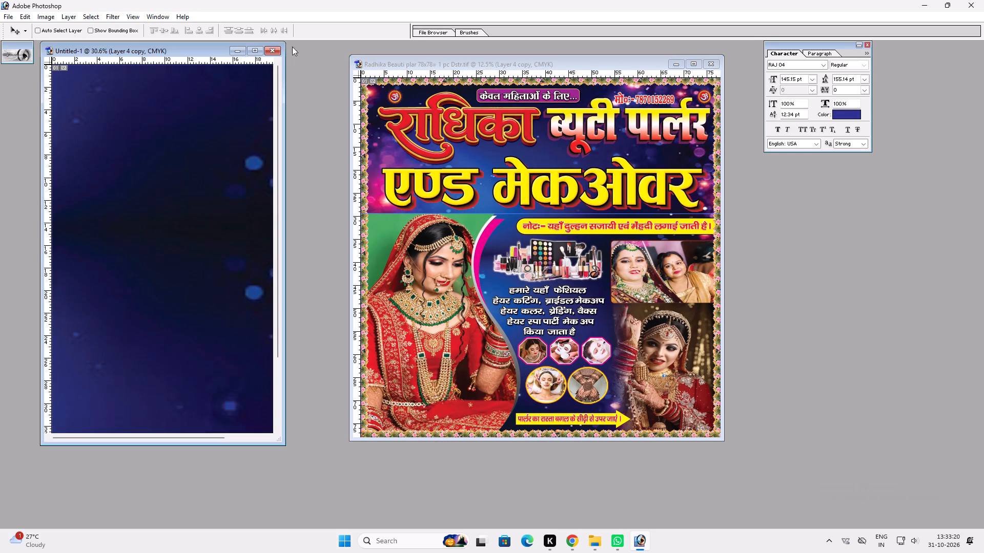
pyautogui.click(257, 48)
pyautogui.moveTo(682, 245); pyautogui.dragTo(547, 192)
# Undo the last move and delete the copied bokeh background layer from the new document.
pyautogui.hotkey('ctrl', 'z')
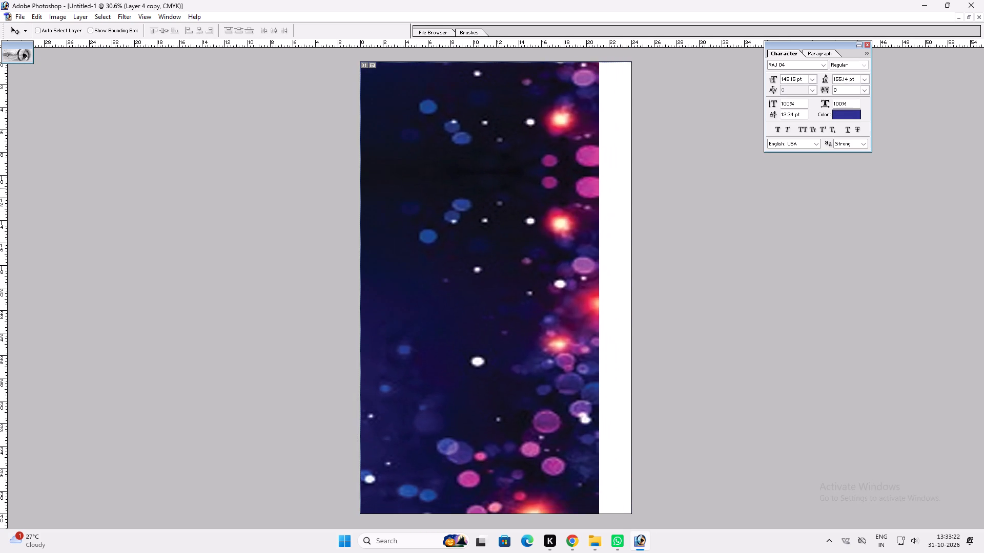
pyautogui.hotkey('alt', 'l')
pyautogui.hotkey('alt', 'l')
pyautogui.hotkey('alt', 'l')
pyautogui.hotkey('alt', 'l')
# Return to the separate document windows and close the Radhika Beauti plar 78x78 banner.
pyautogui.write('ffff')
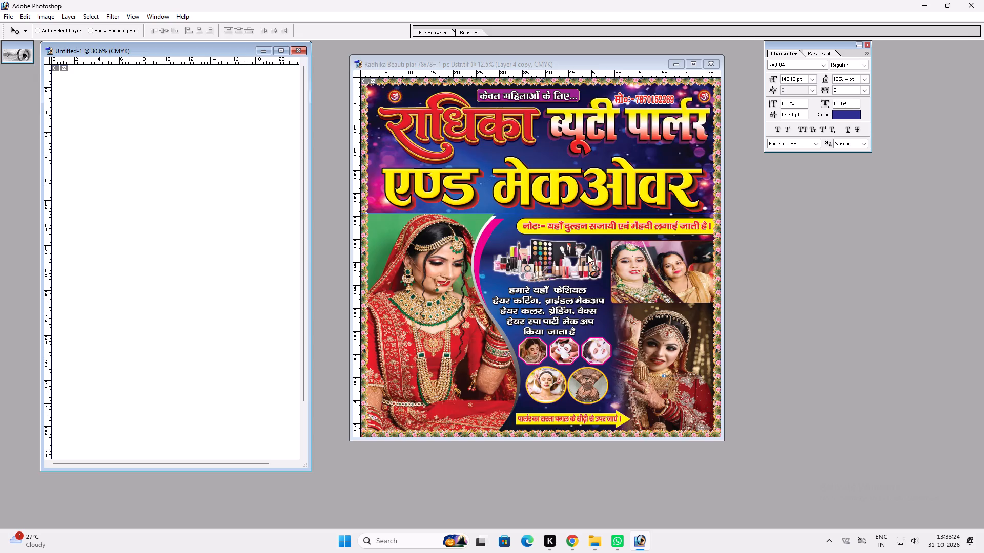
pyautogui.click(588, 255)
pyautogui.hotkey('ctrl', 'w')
# Open the Radhika Beauti plar 70x30 banner from File Explorer in Photoshop.
pyautogui.click(591, 534)
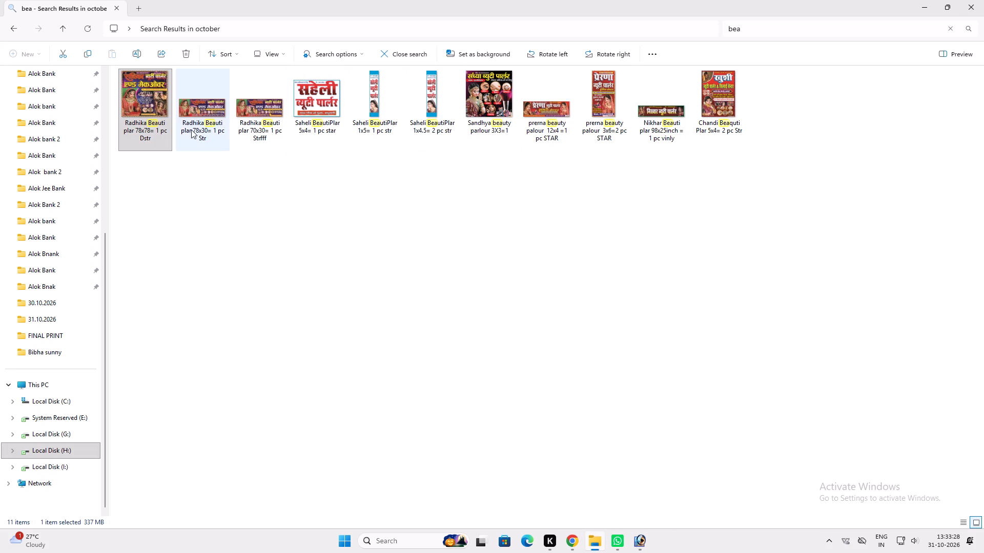
pyautogui.moveTo(280, 103); pyautogui.dragTo(609, 439)
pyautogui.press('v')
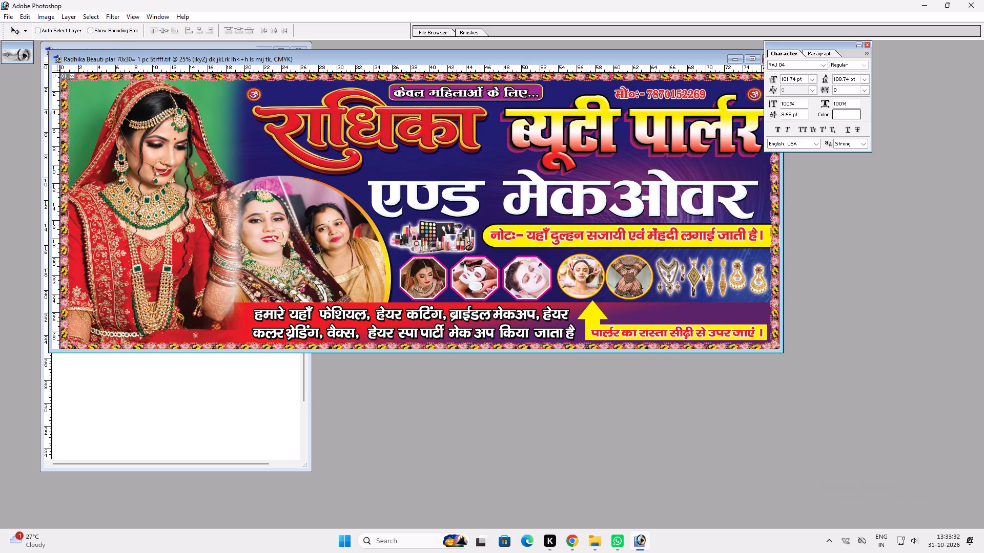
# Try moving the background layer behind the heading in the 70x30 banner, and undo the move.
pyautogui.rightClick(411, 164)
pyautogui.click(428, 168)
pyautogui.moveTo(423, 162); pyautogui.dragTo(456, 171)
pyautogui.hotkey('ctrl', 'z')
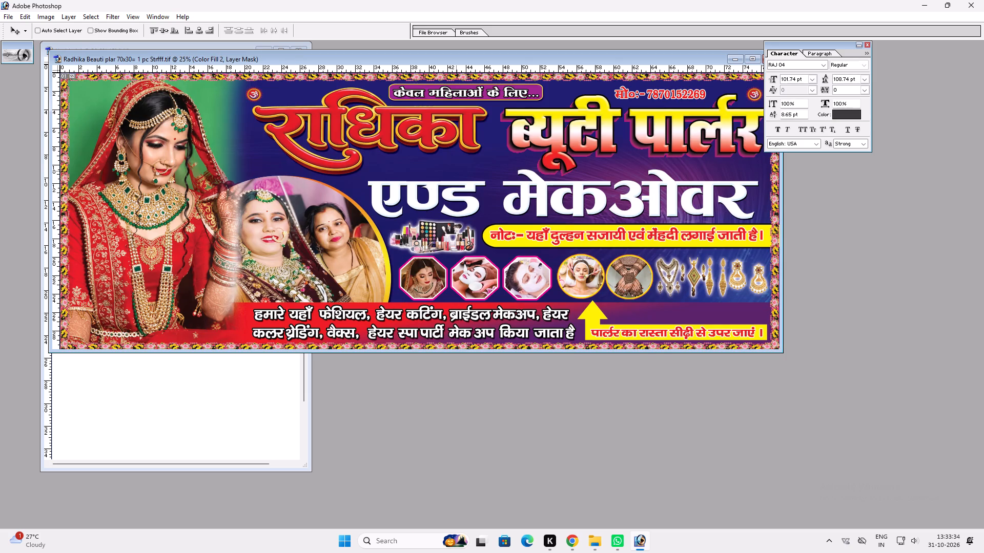
# Copy the 70x30 banner's purple-blue light-streak background into the new document, filling the canvas with the pink swirl at upper left.
pyautogui.keyDown('ctrl'); pyautogui.keyDown('shift'); pyautogui.rightClick(596, 174); pyautogui.keyUp('shift'); pyautogui.keyUp('ctrl')
pyautogui.click(607, 176)
pyautogui.moveTo(608, 175); pyautogui.dragTo(250, 367)
pyautogui.moveTo(250, 367); pyautogui.dragTo(253, 258)
pyautogui.click(282, 52)
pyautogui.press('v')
pyautogui.moveTo(572, 217); pyautogui.dragTo(525, 224)
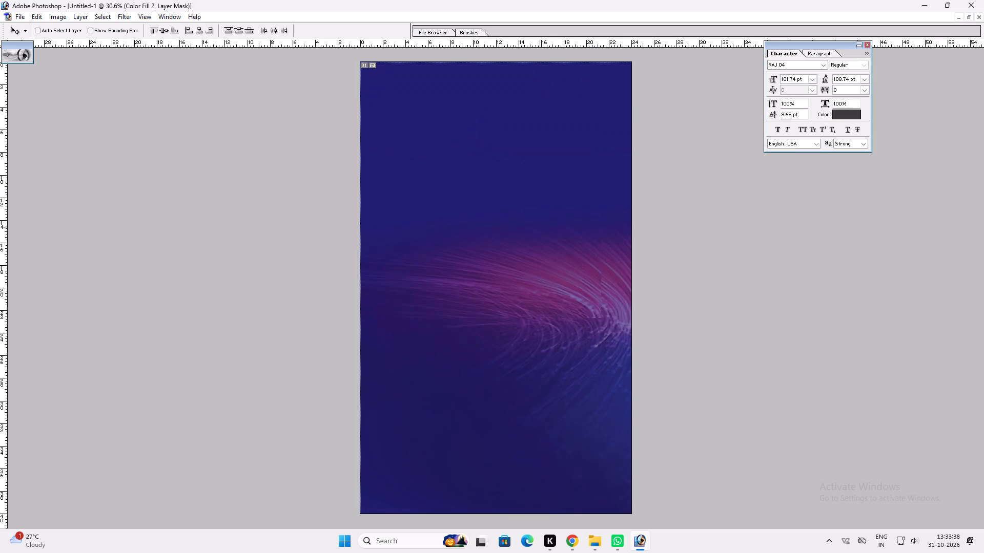
pyautogui.moveTo(525, 224); pyautogui.dragTo(409, 109)
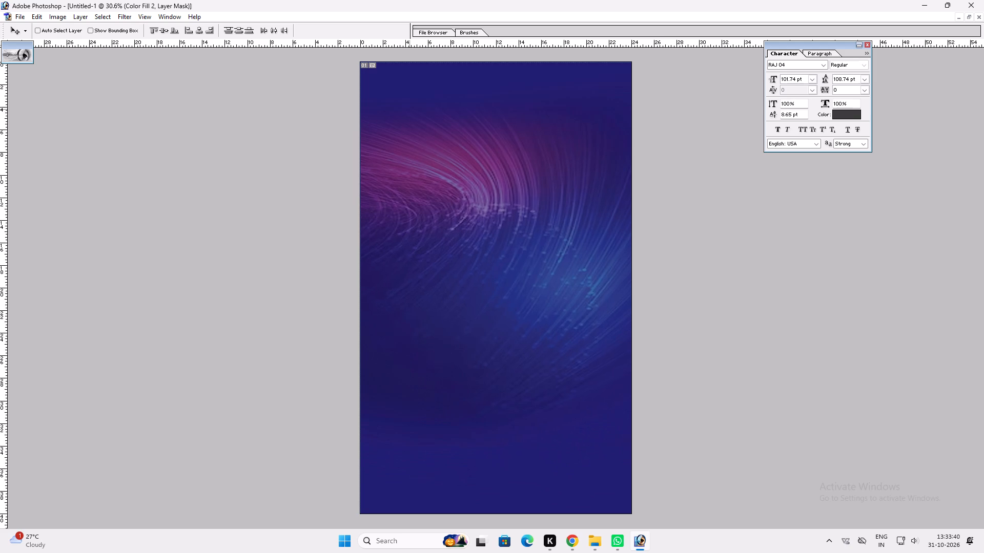
pyautogui.moveTo(409, 109); pyautogui.dragTo(412, 117)
# Add a new layer and stroke the whole canvas edge with an 80 px blue border, location Center.
pyautogui.hotkey('ctrl', 'a')
pyautogui.hotkey('alt', 'l')
pyautogui.hotkey('alt', 'w')
pyautogui.hotkey('alt', 'l')
pyautogui.hotkey('alt', 'e')
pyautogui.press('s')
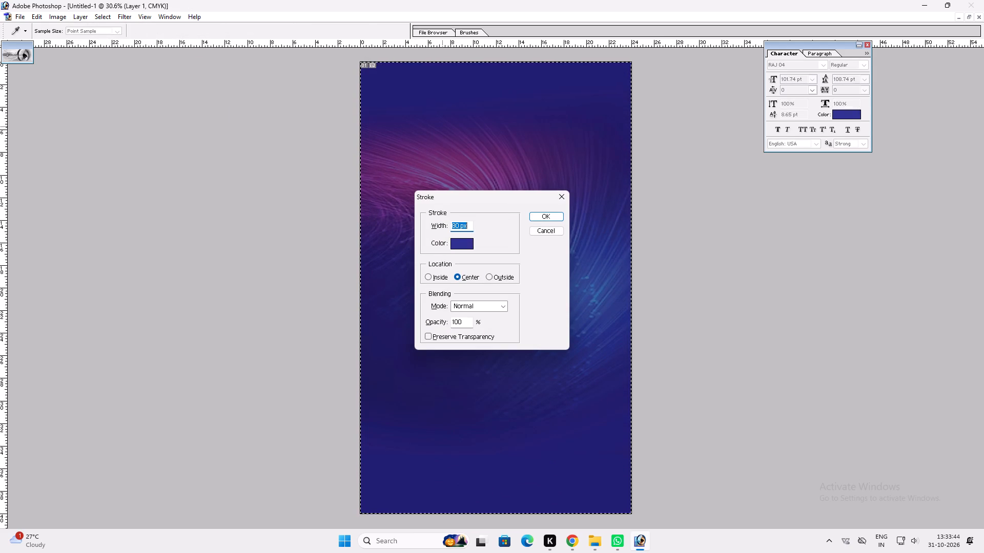
pyautogui.press('Return')
pyautogui.hotkey('ctrl', 'd')
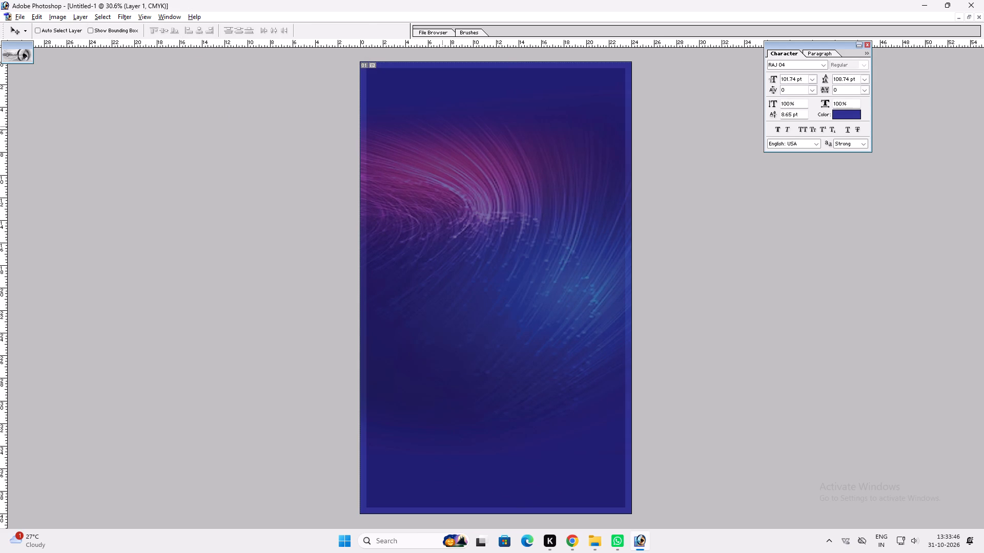
# Give the border layer a red Color Overlay and a white outside Stroke, and bring it to the front.
pyautogui.hotkey('alt', 'l')
pyautogui.hotkey('alt', 'y')
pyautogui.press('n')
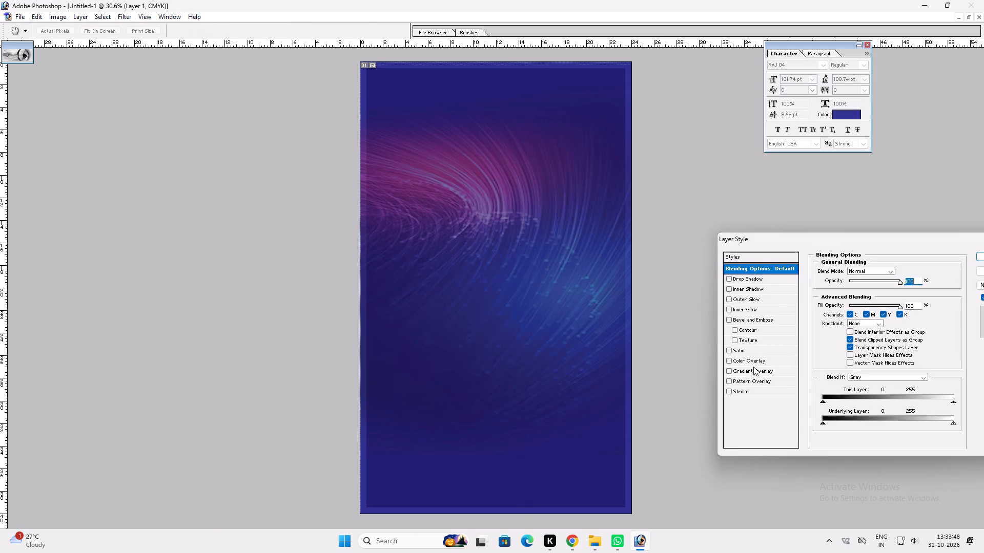
pyautogui.click(760, 364)
pyautogui.click(742, 392)
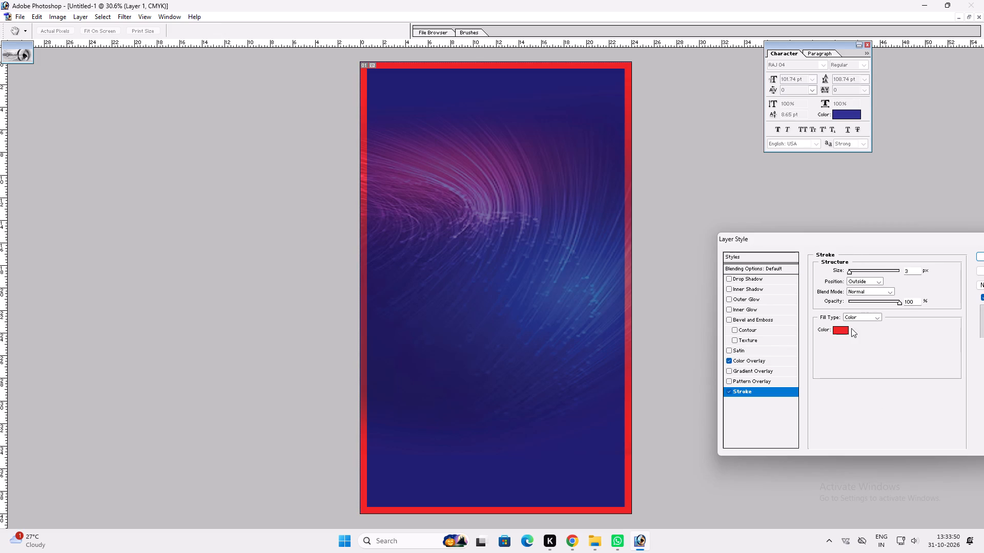
pyautogui.click(853, 328)
pyautogui.click(845, 329)
pyautogui.moveTo(276, 268); pyautogui.dragTo(111, 123)
pyautogui.press('Return')
pyautogui.scroll(9, 860, 400)
pyautogui.press('Return')
pyautogui.hotkey('ctrl', 'shift', ']')
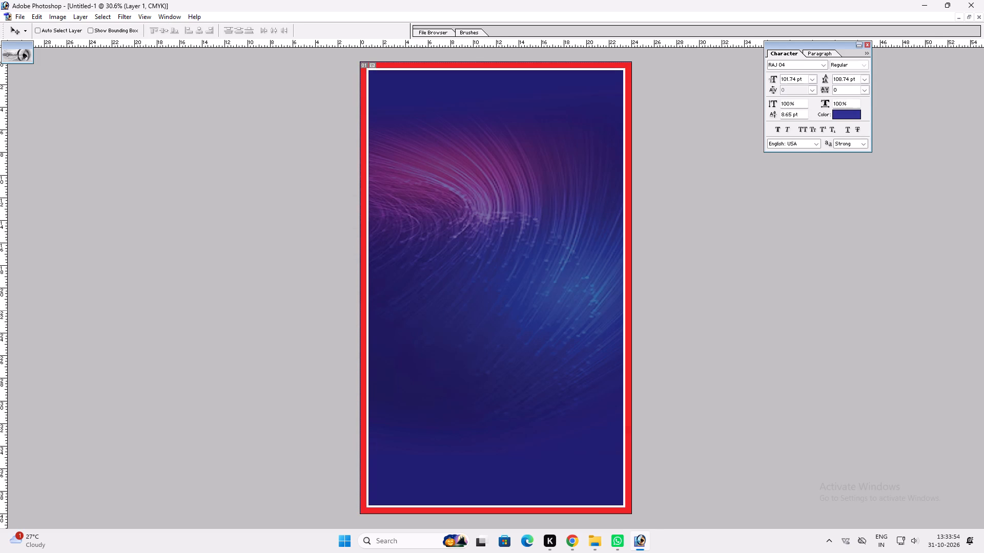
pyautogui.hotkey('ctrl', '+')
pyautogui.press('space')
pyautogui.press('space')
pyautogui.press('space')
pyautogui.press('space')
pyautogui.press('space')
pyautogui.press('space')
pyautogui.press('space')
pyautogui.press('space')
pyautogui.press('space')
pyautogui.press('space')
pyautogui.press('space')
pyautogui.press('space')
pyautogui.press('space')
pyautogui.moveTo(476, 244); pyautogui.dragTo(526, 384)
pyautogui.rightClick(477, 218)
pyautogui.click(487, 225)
# Add a blue placeholder text "fff" near the top of the canvas in the RAJ 04 font.
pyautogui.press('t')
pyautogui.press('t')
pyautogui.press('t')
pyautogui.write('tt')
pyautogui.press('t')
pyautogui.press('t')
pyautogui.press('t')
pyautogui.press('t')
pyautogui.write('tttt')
pyautogui.click(423, 116)
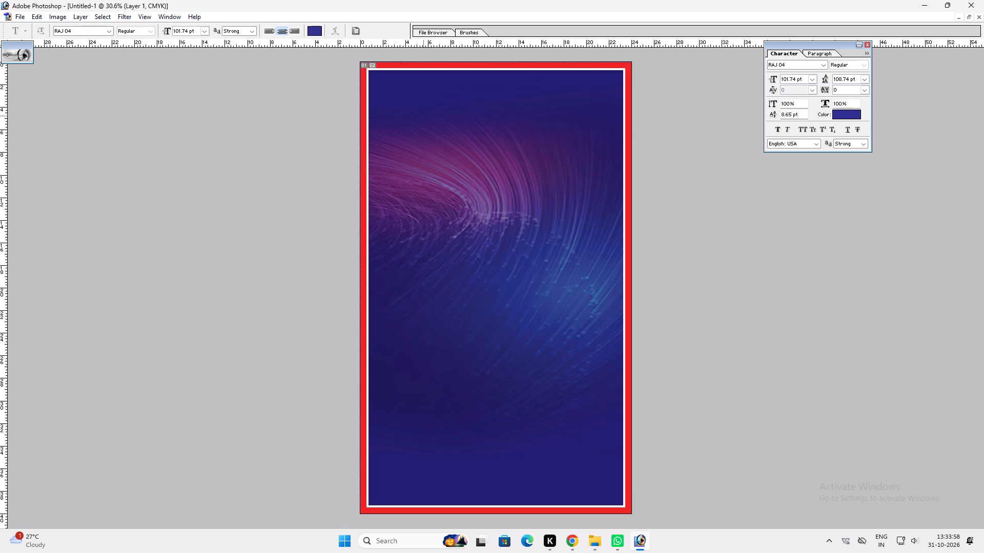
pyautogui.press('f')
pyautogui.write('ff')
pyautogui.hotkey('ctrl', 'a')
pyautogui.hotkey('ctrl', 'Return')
# Enlarge the "fff" placeholder text to about 350 pt with Free Transform.
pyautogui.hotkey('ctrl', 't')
pyautogui.keyDown('shift'); pyautogui.moveTo(440, 115); pyautogui.dragTo(458, 127); pyautogui.keyUp('shift')
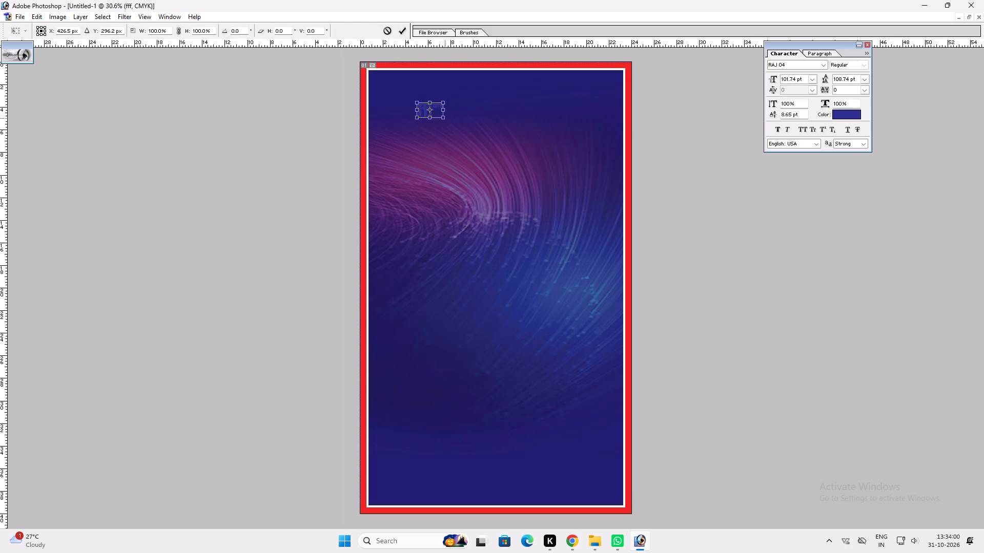
pyautogui.keyDown('shift'); pyautogui.moveTo(458, 127); pyautogui.dragTo(487, 148); pyautogui.keyUp('shift')
pyautogui.hotkey('shift', 'Return')
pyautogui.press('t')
pyautogui.click(468, 127)
pyautogui.hotkey('ctrl', 'Return')
pyautogui.hotkey('ctrl', 't')
pyautogui.keyDown('shift'); pyautogui.click(460, 102); pyautogui.keyUp('shift')
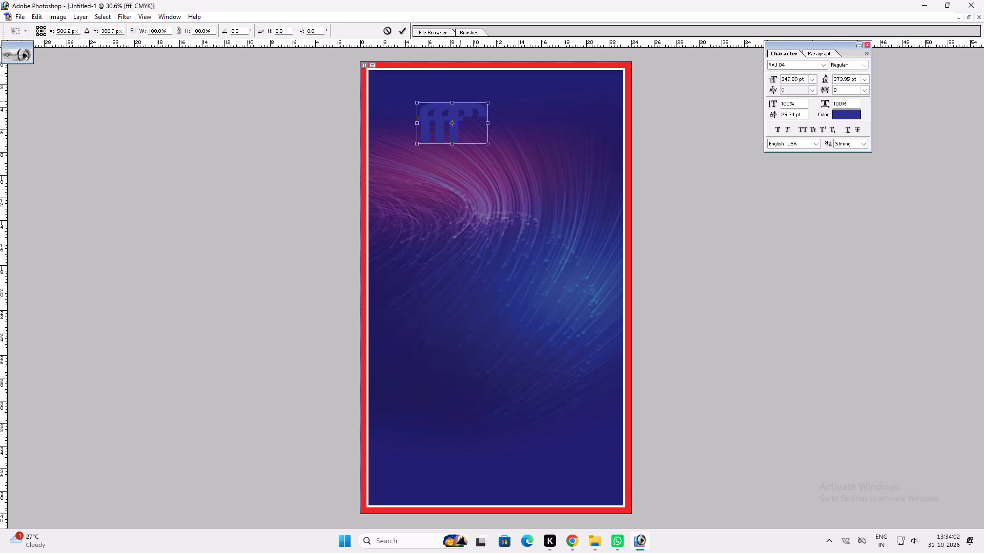
pyautogui.press('Return')
# Set the "fff" text's baseline shift to 0 pt.
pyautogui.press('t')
pyautogui.click(452, 119)
pyautogui.hotkey('ctrl', 'a')
pyautogui.hotkey('ctrl', 'a')
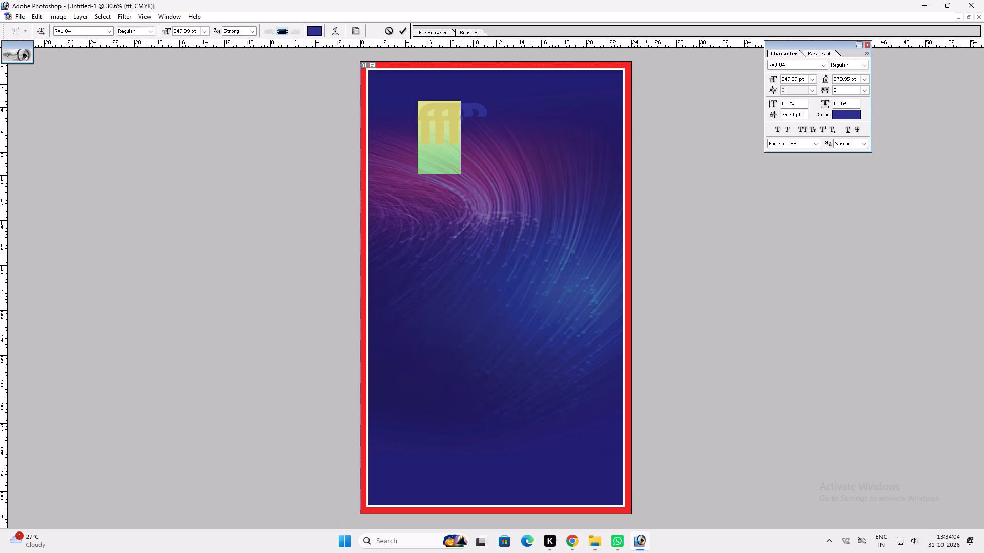
pyautogui.click(767, 113)
pyautogui.click(769, 115)
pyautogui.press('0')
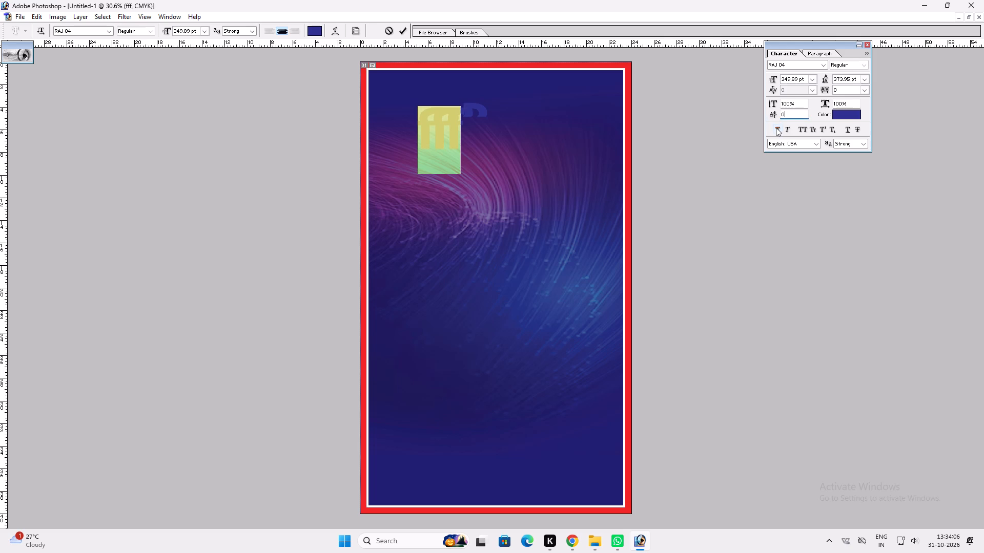
pyautogui.press('Return')
pyautogui.press('Return')
# Scale the "fff" text down to about 274 pt and move it near the canvas's upper-left corner.
pyautogui.scroll(1, 776, 127)
pyautogui.hotkey('ctrl', 't')
pyautogui.keyDown('shift'); pyautogui.moveTo(487, 163); pyautogui.dragTo(485, 163); pyautogui.keyUp('shift')
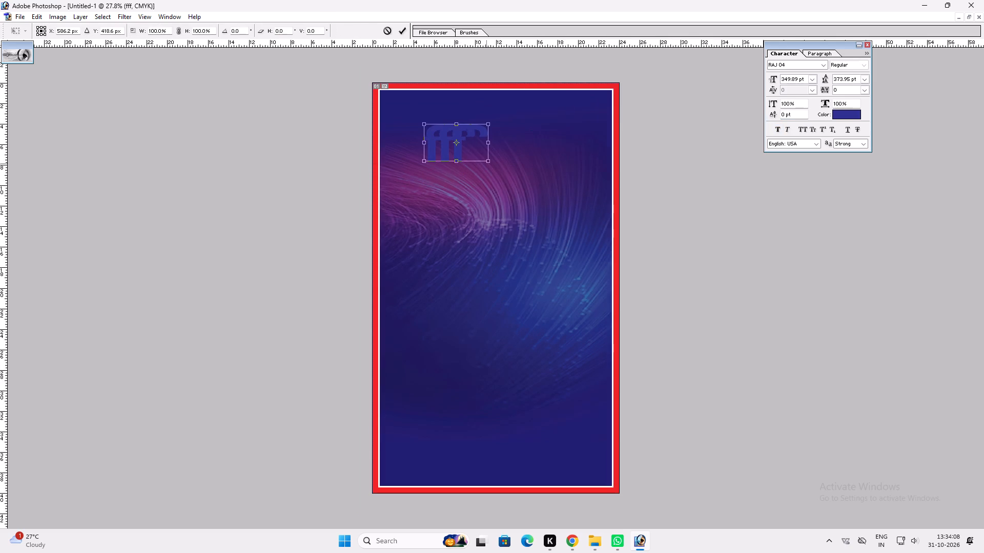
pyautogui.keyDown('shift'); pyautogui.moveTo(485, 163); pyautogui.dragTo(476, 151); pyautogui.keyUp('shift')
pyautogui.press('Return')
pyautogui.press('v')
pyautogui.moveTo(475, 161); pyautogui.dragTo(452, 145)
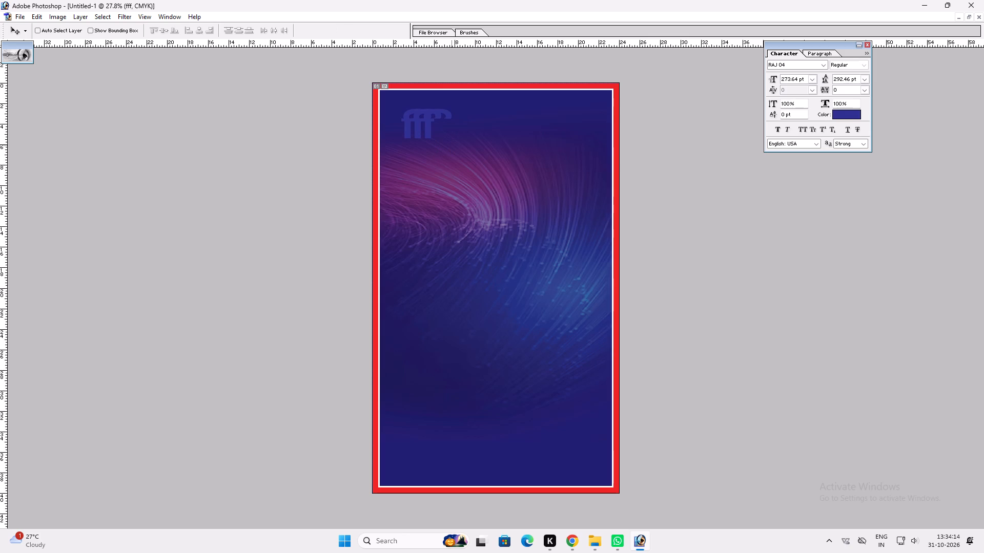
# Calculate 24 × 20 in Calculator, and switch back to Photoshop.
pyautogui.click(415, 540)
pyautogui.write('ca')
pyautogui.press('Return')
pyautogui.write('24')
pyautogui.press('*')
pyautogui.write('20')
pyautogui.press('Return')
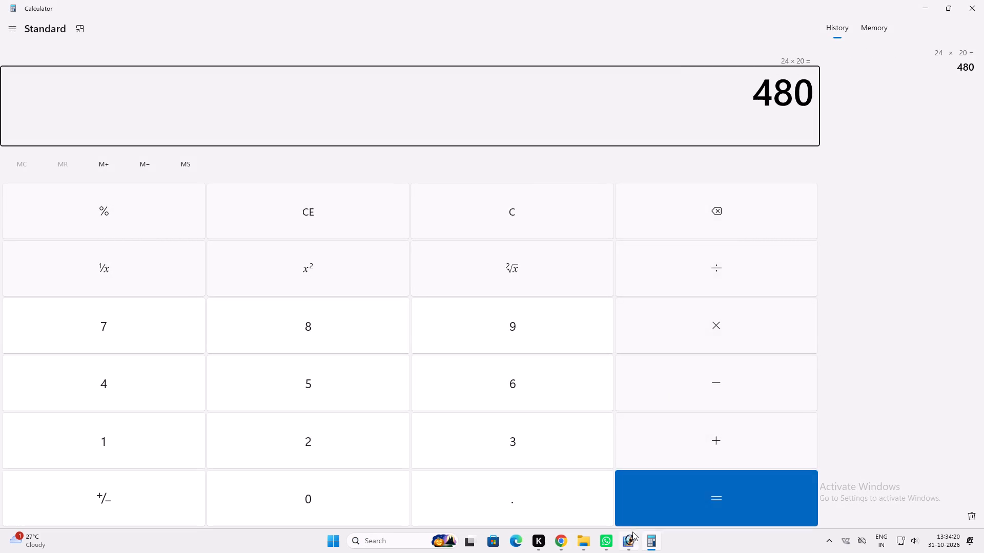
pyautogui.click(630, 532)
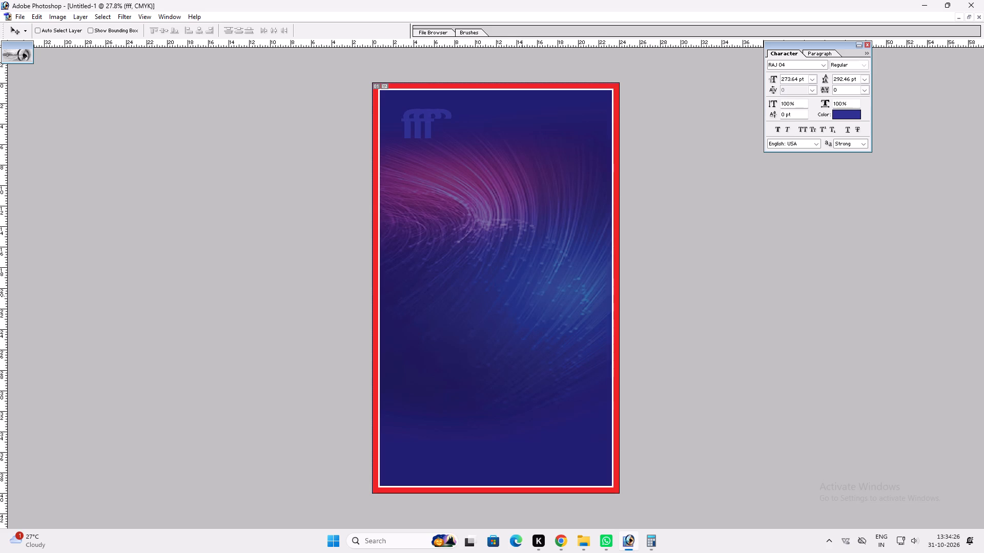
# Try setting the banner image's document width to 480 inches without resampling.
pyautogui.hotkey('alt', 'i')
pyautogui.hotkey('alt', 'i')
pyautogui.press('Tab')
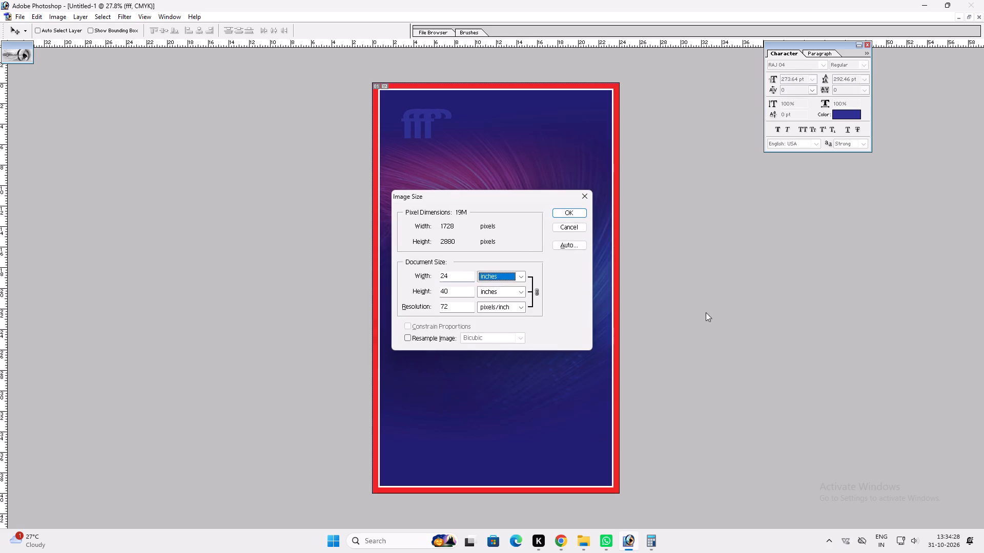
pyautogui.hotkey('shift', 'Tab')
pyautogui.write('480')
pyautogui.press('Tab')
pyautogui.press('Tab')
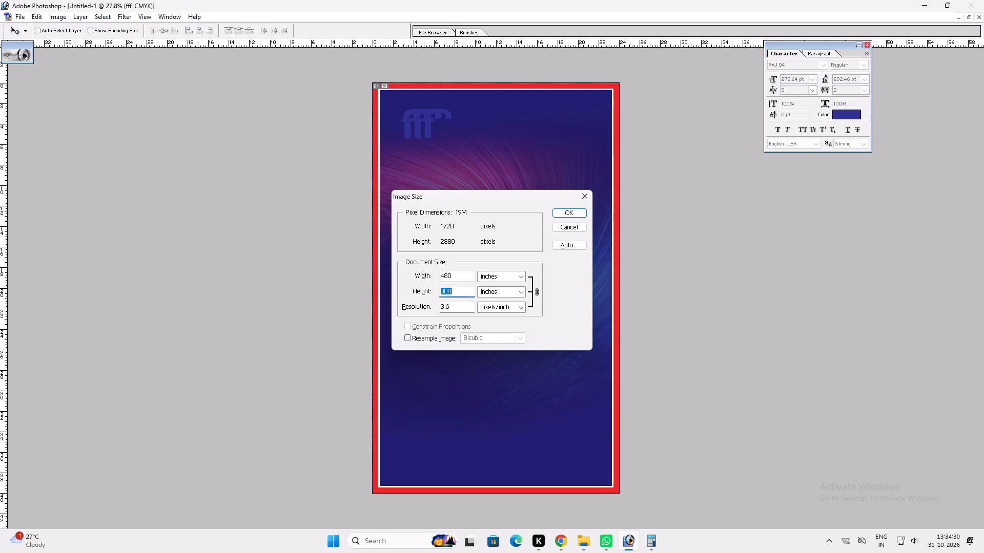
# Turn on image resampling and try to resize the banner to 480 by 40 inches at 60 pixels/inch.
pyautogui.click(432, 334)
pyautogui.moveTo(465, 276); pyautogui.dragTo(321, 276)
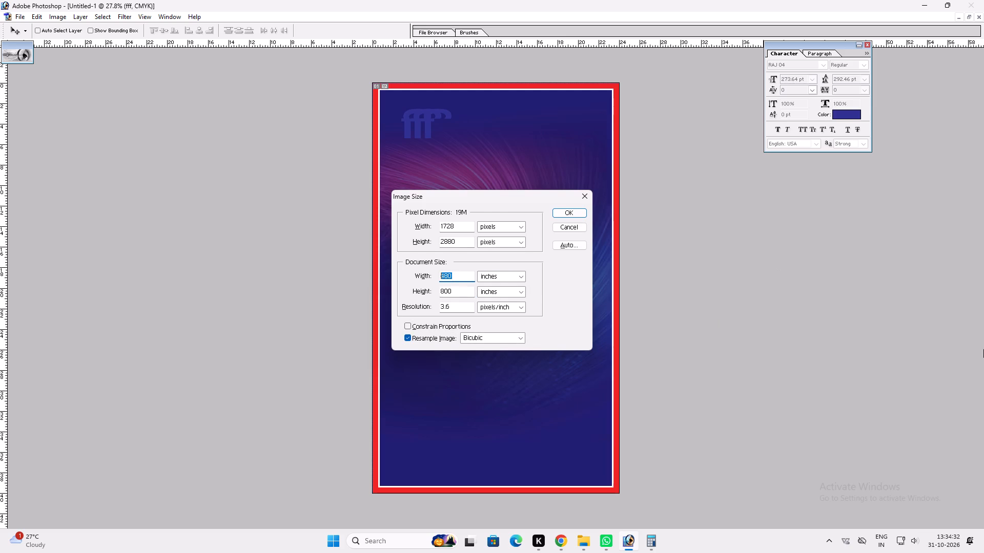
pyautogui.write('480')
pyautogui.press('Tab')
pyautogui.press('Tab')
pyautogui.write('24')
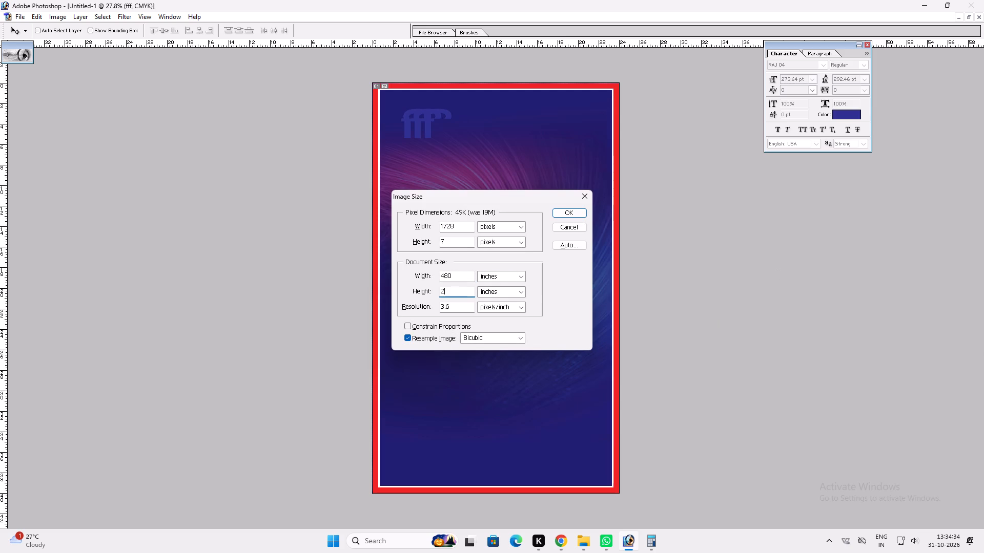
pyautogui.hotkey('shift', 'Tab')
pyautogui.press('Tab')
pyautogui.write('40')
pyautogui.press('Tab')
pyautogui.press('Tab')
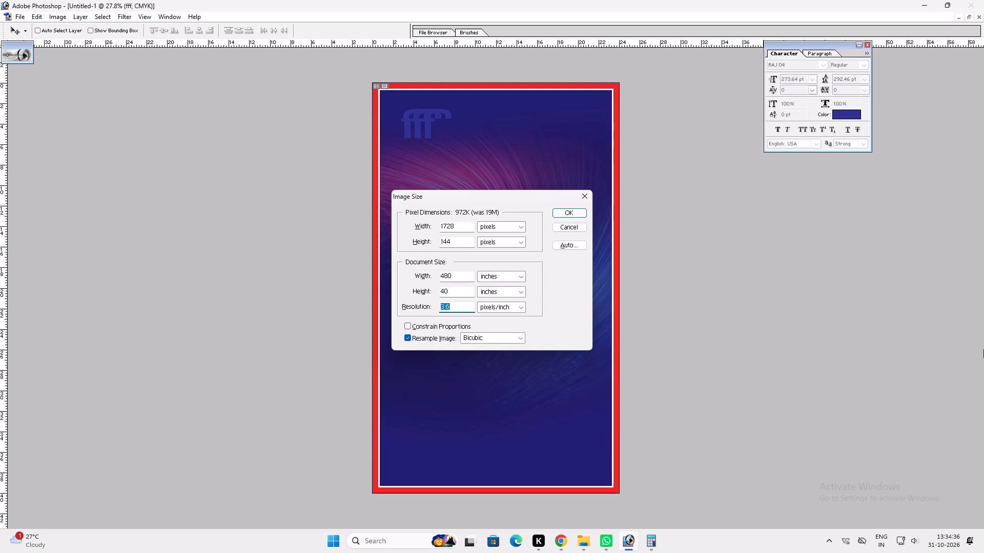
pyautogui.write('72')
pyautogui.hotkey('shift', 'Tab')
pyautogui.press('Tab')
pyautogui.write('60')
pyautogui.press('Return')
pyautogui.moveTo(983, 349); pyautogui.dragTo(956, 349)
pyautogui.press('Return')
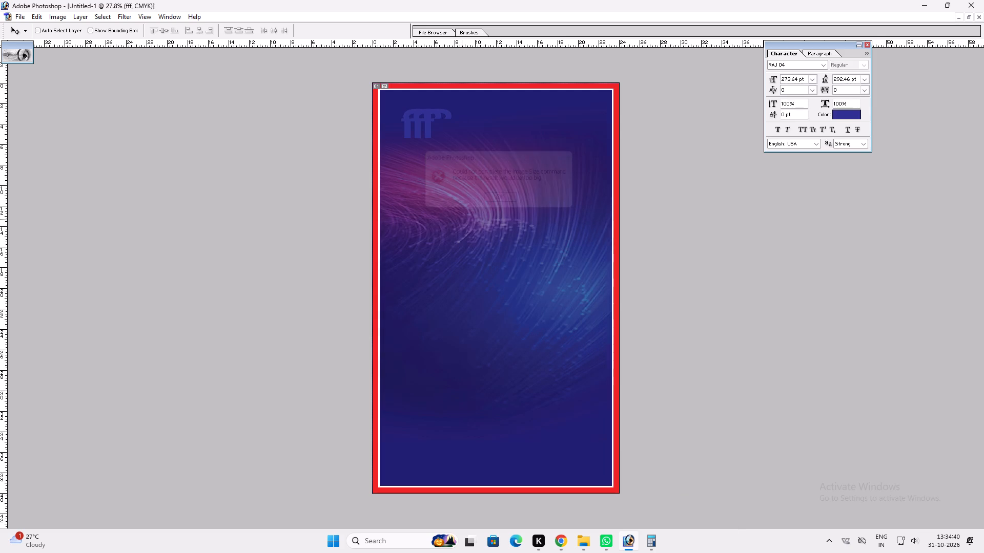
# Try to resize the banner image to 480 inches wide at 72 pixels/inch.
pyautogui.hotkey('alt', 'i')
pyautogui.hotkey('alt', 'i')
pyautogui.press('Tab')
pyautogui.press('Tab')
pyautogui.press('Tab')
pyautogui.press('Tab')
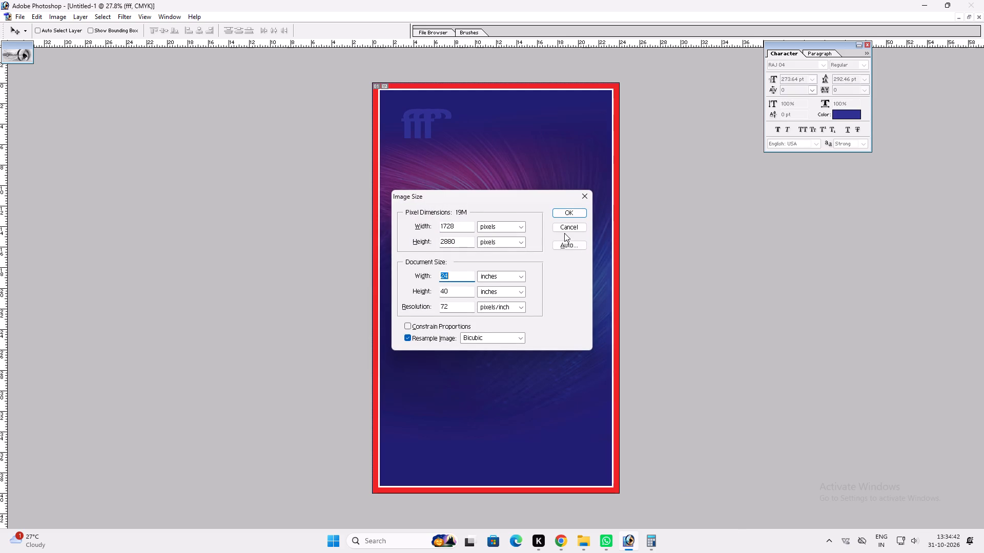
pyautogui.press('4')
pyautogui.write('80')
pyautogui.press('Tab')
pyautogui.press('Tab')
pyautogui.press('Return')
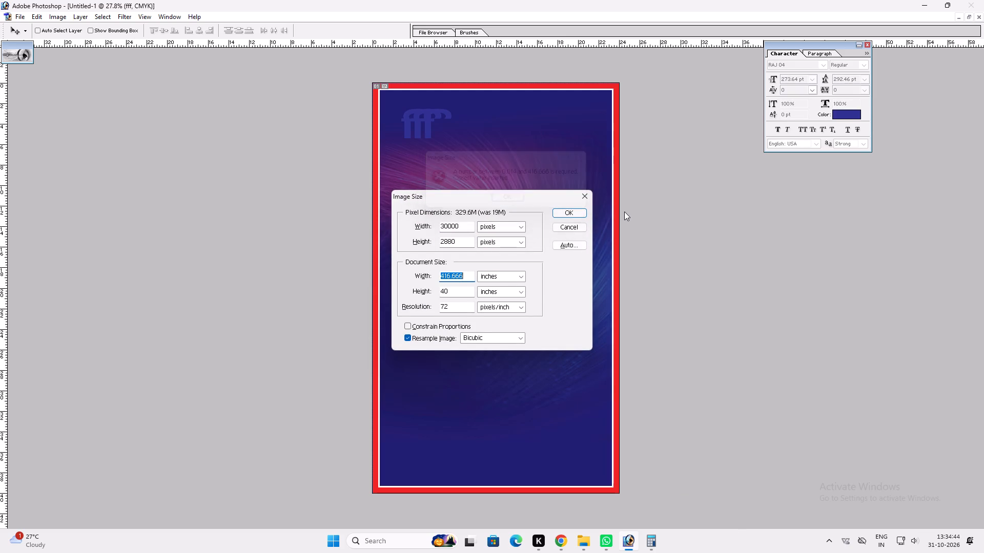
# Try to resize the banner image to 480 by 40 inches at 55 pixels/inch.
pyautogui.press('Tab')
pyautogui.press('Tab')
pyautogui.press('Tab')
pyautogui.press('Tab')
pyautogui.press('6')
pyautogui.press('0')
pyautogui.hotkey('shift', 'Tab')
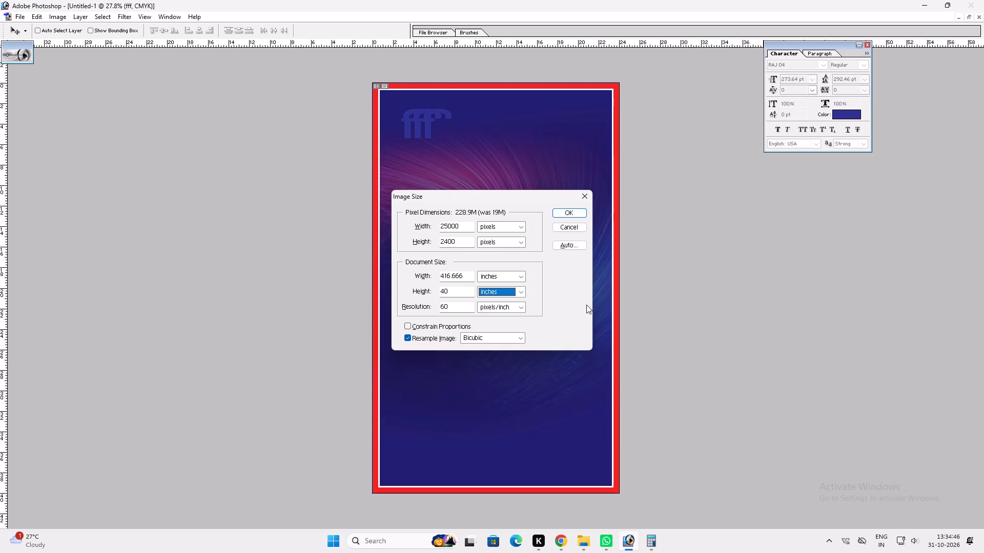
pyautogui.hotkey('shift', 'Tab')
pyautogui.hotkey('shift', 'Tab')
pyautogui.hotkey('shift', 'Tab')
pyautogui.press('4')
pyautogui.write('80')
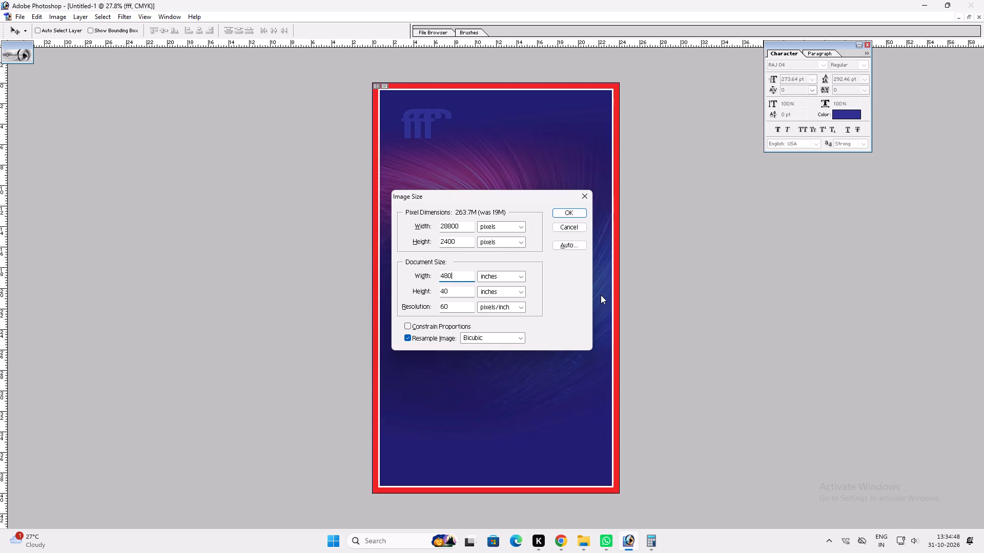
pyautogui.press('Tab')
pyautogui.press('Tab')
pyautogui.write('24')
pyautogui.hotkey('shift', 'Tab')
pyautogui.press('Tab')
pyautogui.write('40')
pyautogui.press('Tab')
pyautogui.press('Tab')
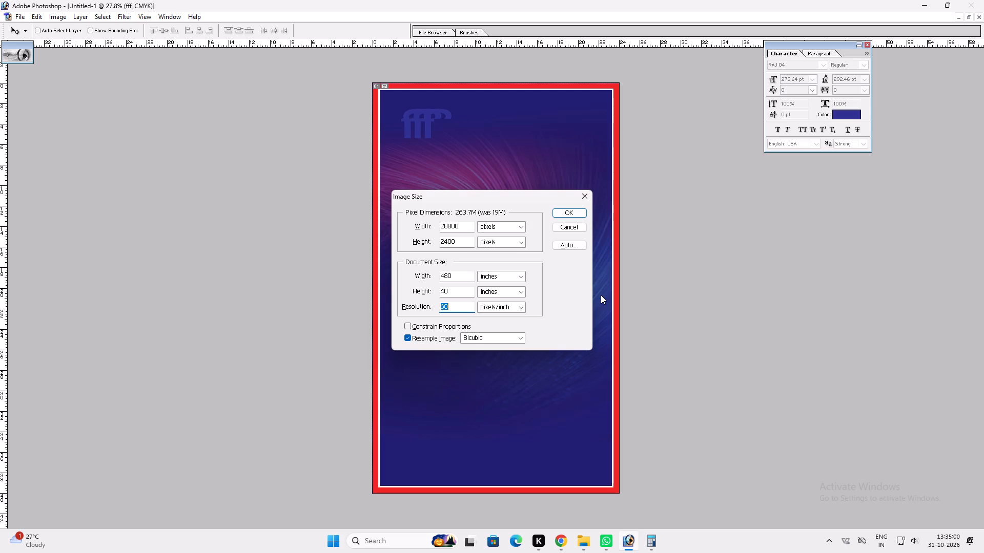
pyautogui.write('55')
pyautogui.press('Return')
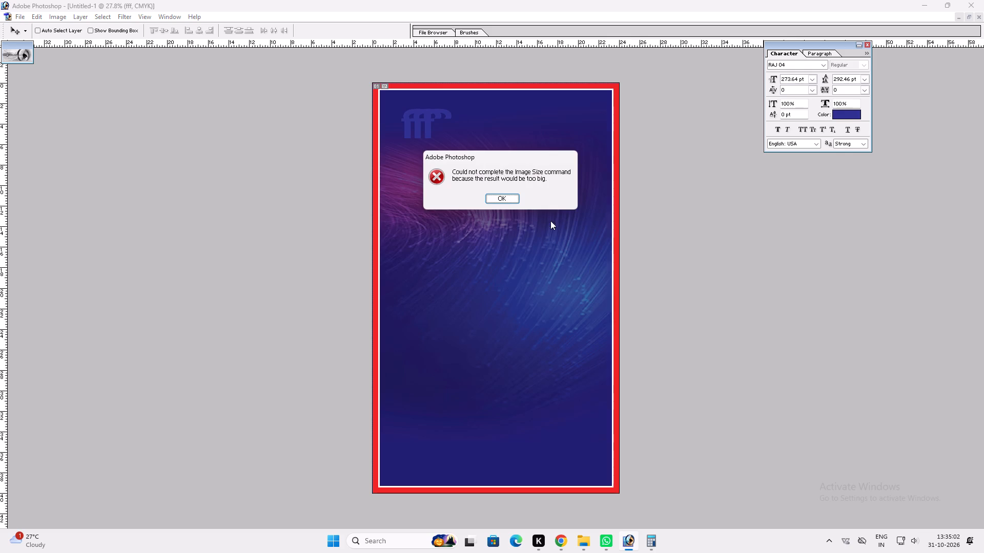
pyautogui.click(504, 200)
# Close the Untitled-1 banner document without saving its changes.
pyautogui.hotkey('ctrl', 'w')
pyautogui.click(504, 195)
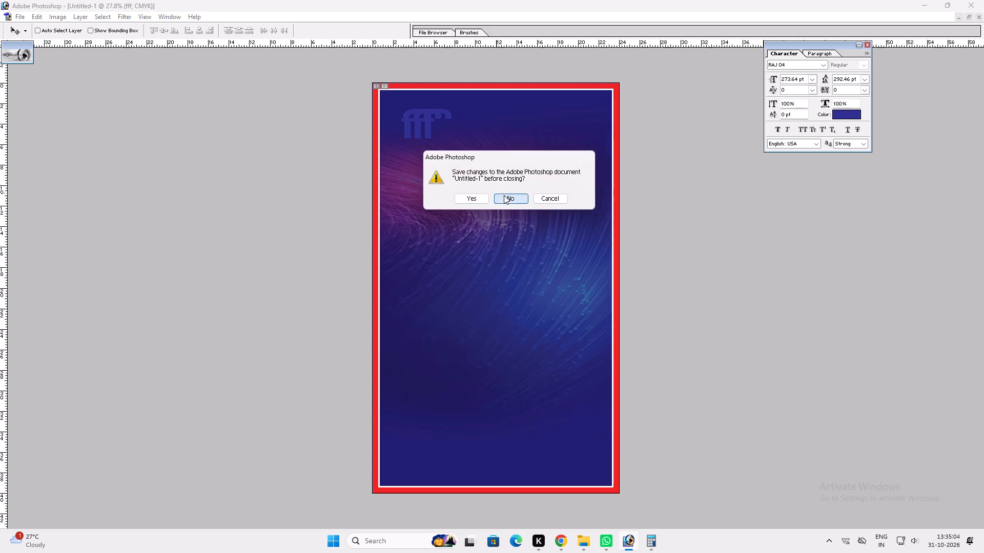
pyautogui.hotkey('ctrl', 'b')
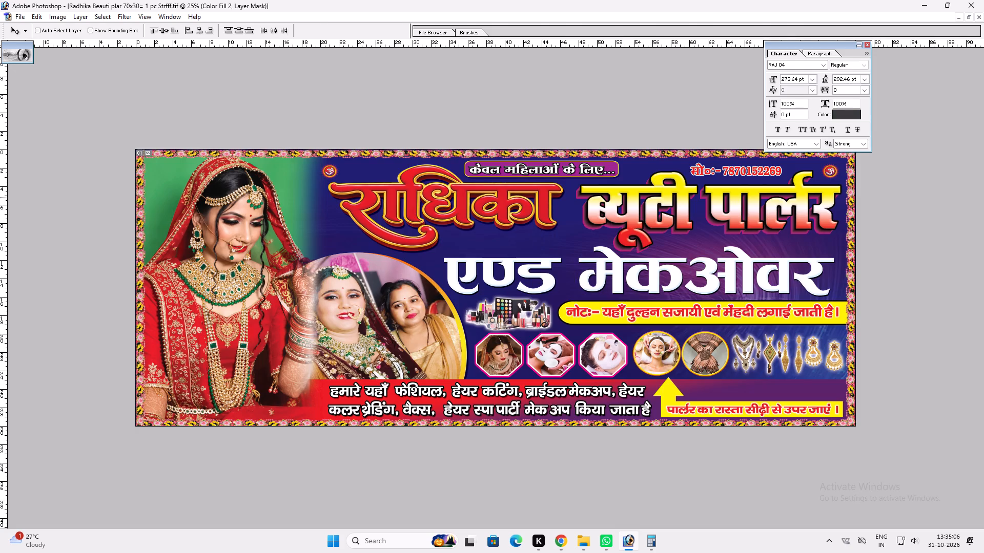
# Start a new document with its width measured in inches and try a width of 480 inches.
pyautogui.hotkey('ctrl', 'n')
pyautogui.press('Tab')
pyautogui.press('Tab')
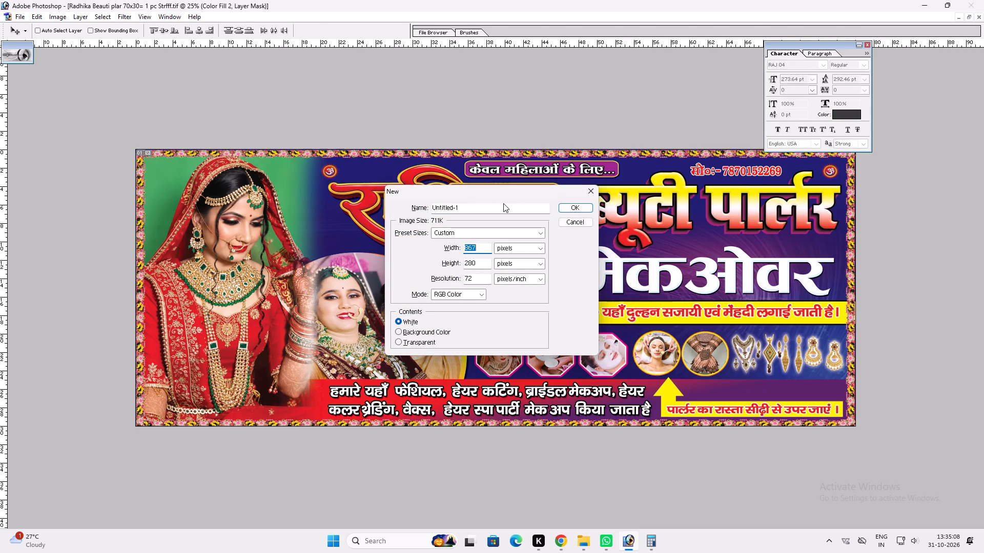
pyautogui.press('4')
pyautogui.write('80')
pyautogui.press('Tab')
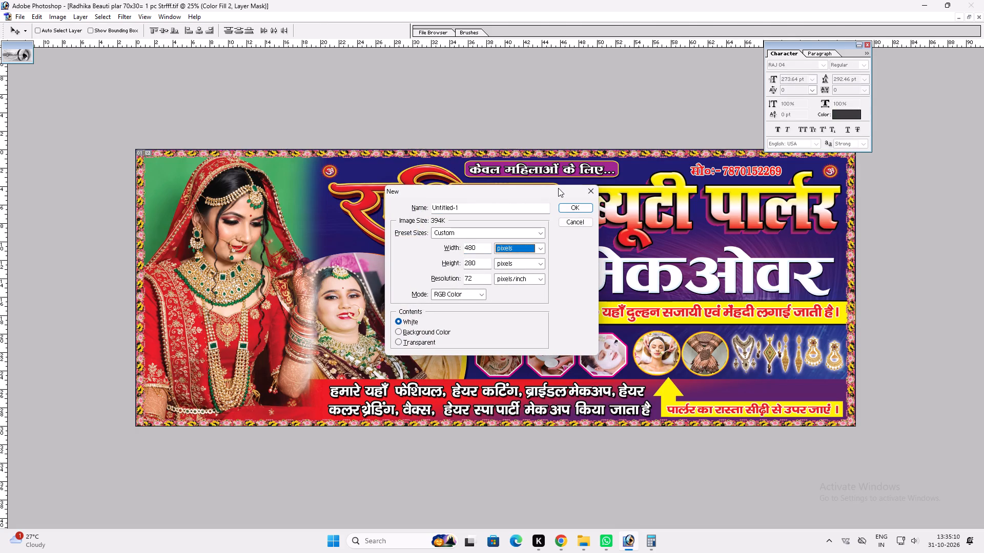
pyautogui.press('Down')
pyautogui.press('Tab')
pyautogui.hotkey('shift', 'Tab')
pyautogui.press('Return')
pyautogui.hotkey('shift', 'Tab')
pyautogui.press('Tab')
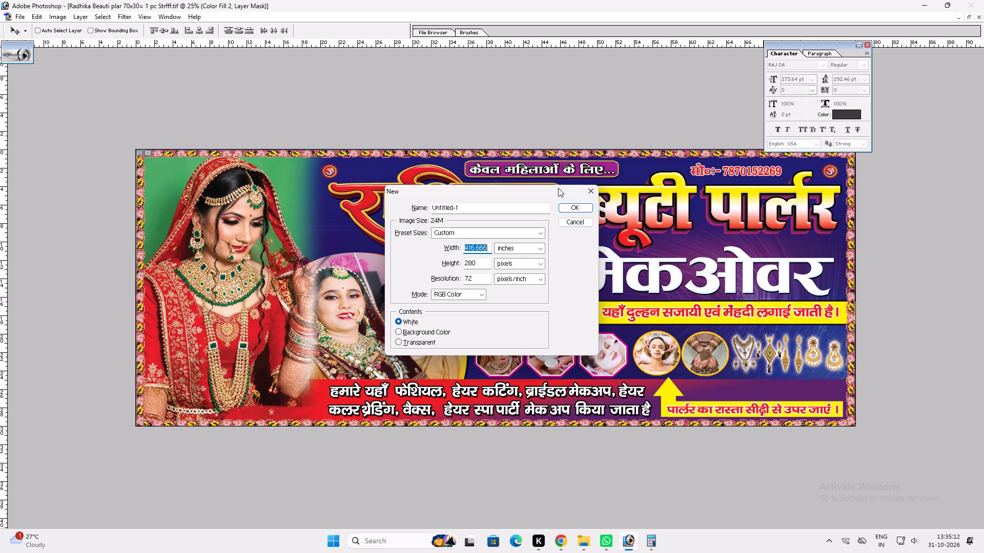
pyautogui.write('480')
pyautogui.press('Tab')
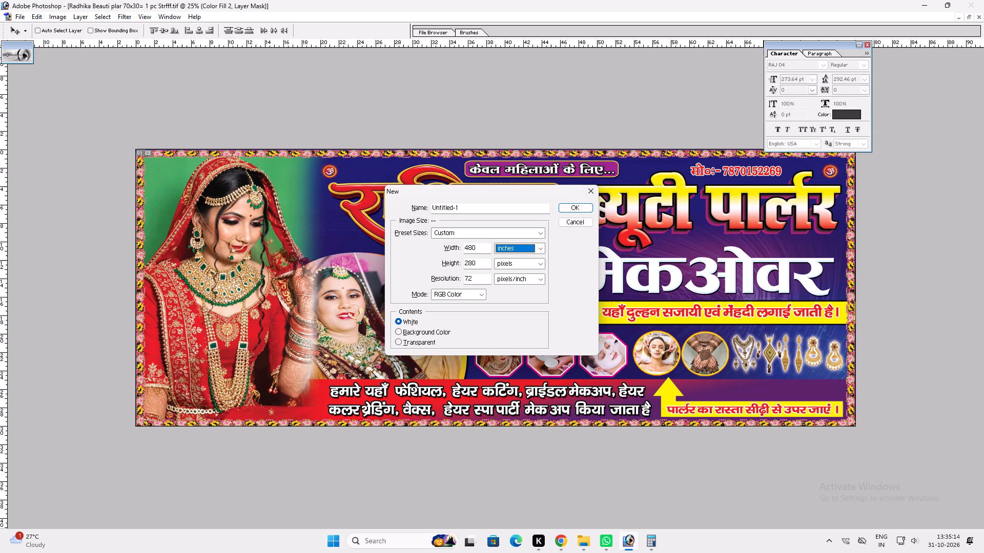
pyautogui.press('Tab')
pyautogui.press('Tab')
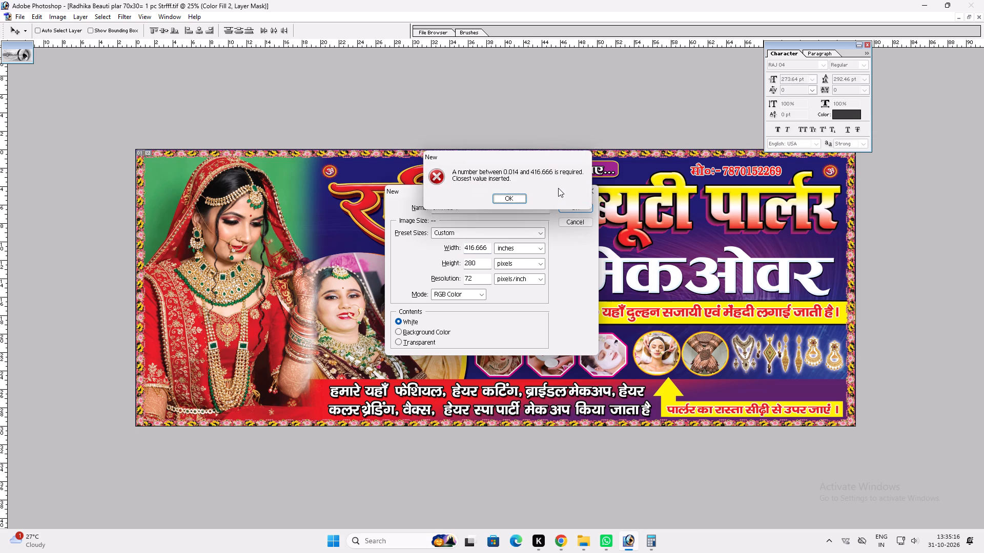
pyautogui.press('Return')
# Set the new document's resolution to 60 pixels/inch and its width to 480 inches.
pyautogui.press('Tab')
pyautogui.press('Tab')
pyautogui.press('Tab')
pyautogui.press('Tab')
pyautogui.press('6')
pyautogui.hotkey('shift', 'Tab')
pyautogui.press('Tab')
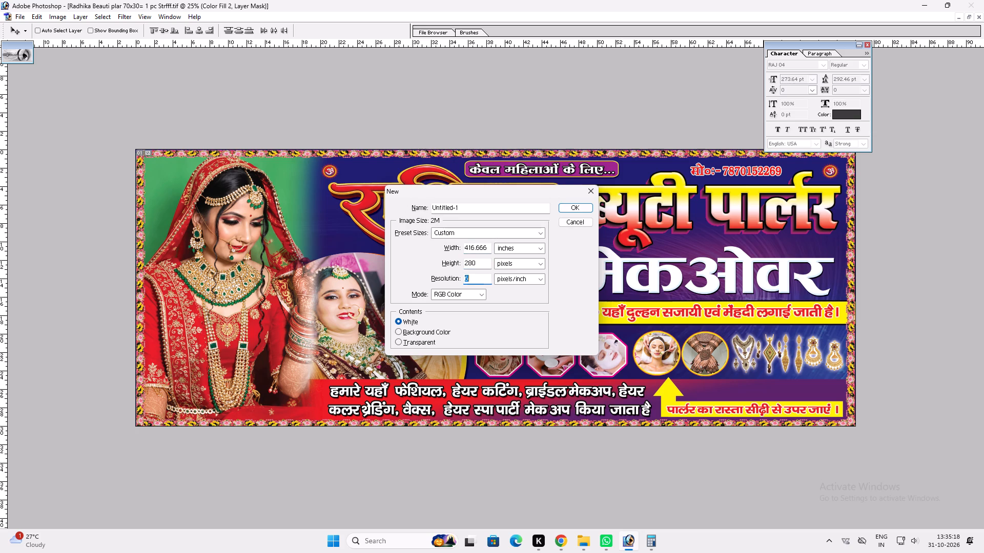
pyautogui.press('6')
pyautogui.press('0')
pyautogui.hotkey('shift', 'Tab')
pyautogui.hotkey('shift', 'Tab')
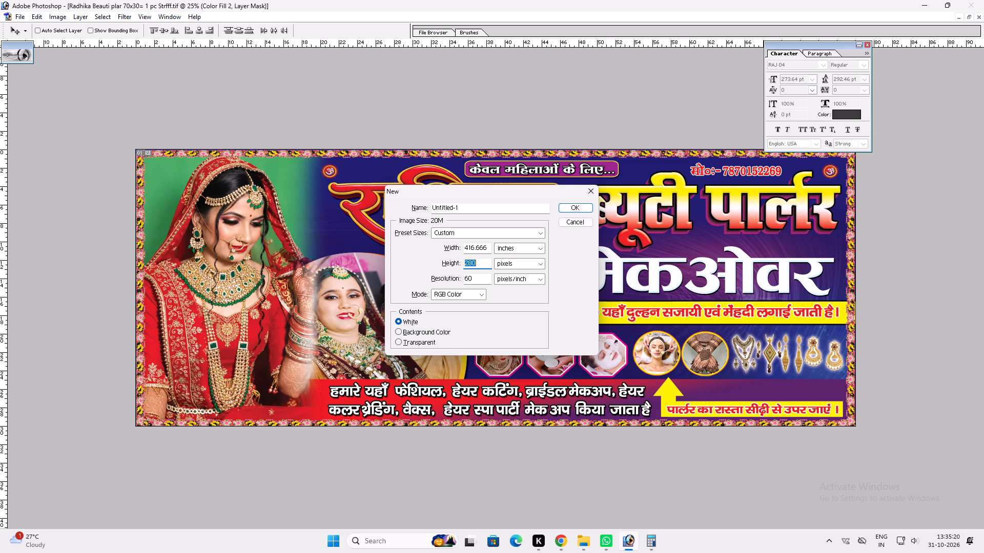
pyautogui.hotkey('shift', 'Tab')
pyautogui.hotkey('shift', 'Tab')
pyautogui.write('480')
# Set the new document's height to 48 inches and mode to CMYK, and create it.
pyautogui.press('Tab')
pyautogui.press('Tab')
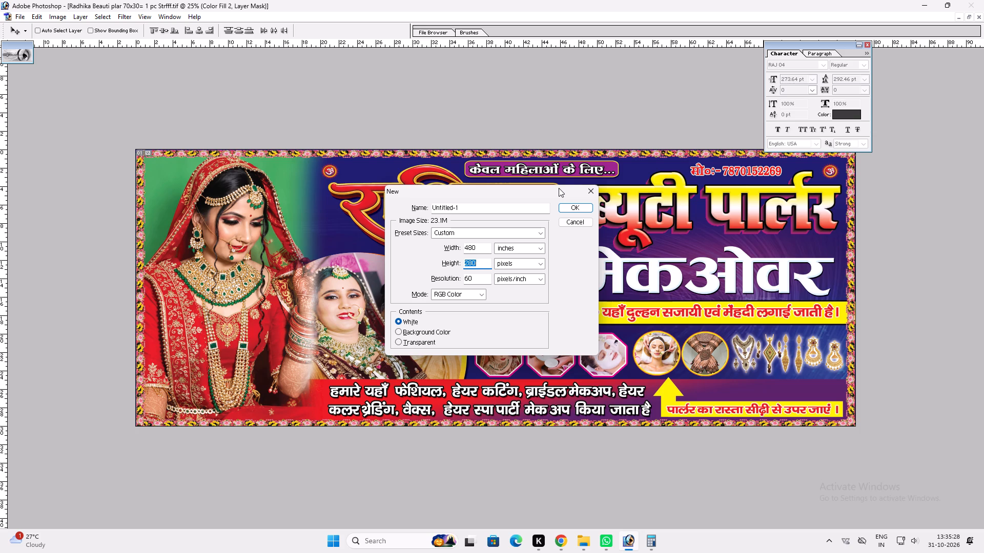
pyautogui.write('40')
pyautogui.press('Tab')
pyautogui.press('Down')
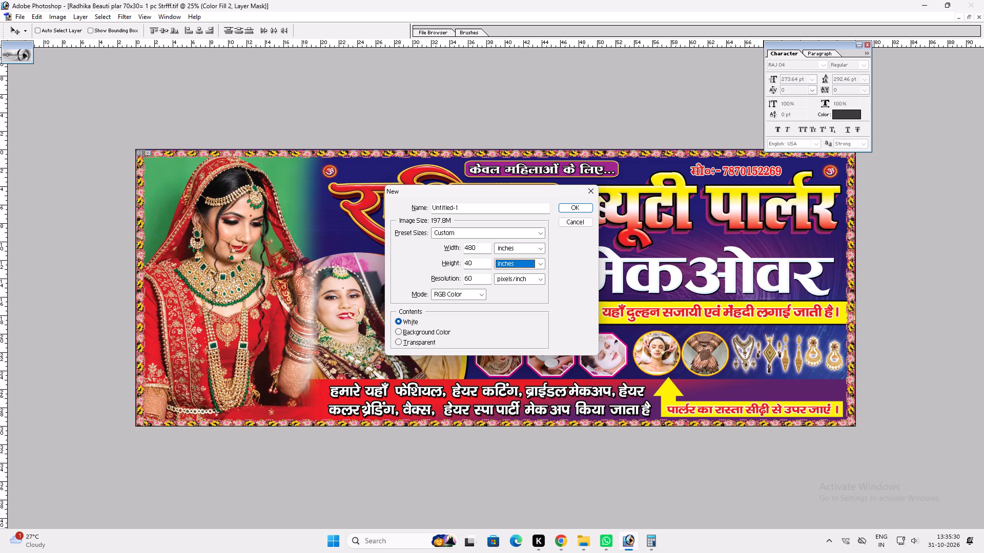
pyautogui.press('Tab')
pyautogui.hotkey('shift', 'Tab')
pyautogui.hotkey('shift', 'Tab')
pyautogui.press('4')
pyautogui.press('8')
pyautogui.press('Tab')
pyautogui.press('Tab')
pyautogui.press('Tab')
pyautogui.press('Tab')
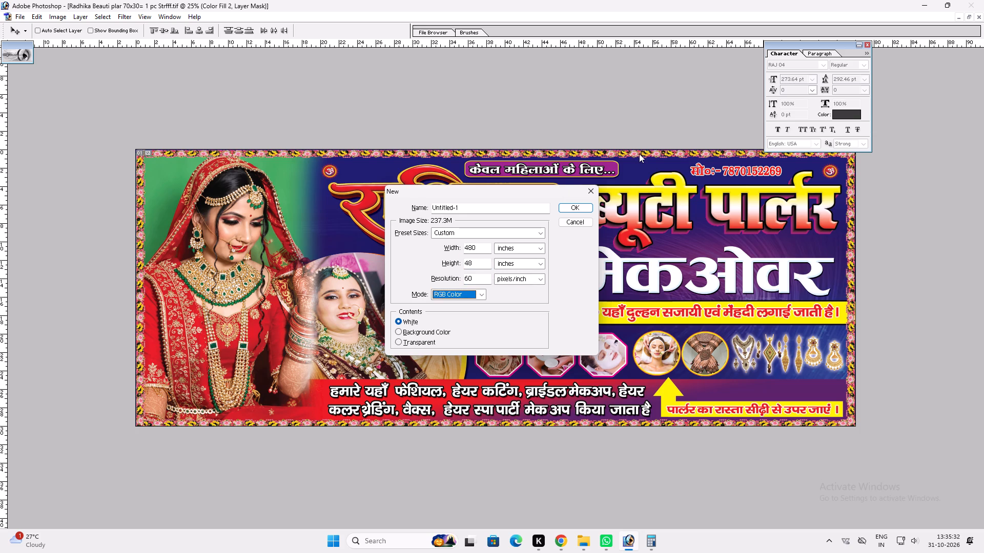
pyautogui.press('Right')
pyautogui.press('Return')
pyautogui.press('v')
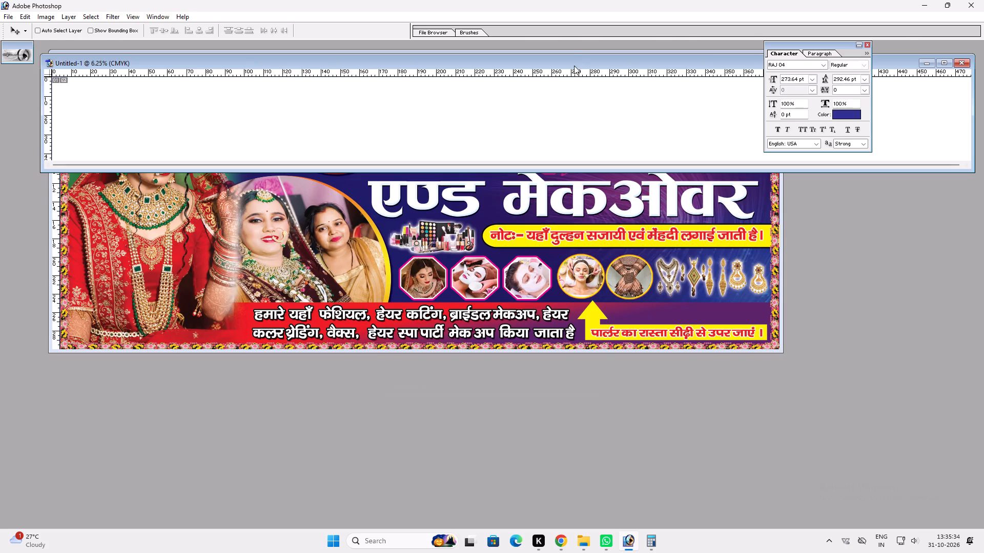
# Cut the entire white background of the new canvas and paste it onto a new layer.
pyautogui.doubleClick(574, 66)
pyautogui.hotkey('ctrl', '0')
pyautogui.rightClick(552, 270)
pyautogui.moveTo(576, 273); pyautogui.dragTo(584, 275)
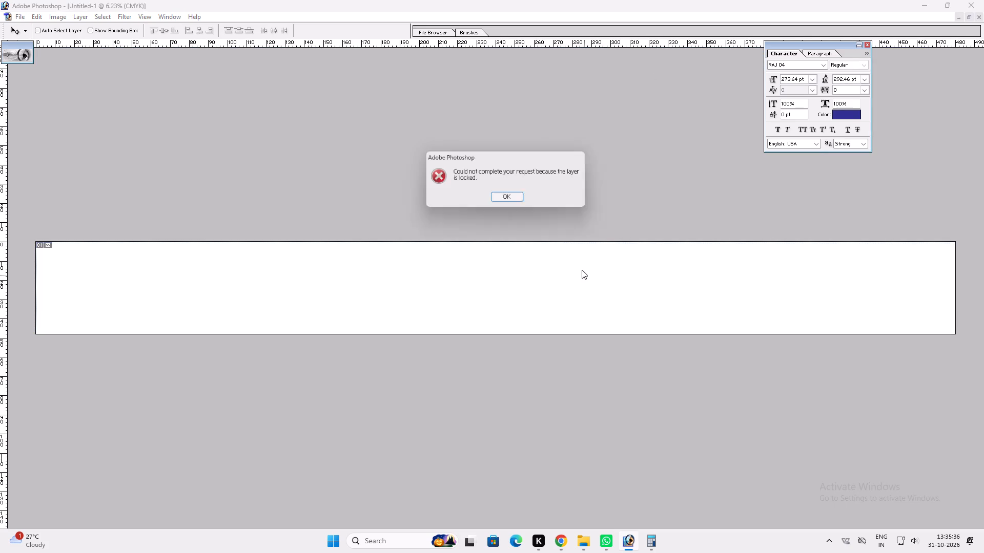
pyautogui.hotkey('ctrl', 'Return')
pyautogui.hotkey('ctrl', 'a')
pyautogui.hotkey('ctrl', 'x')
pyautogui.hotkey('ctrl', 'v')
# Apply a dark red Color Overlay to the pasted layer, with the overlay colour's K value at 30%.
pyautogui.hotkey('alt', 'l')
pyautogui.hotkey('alt', 'y')
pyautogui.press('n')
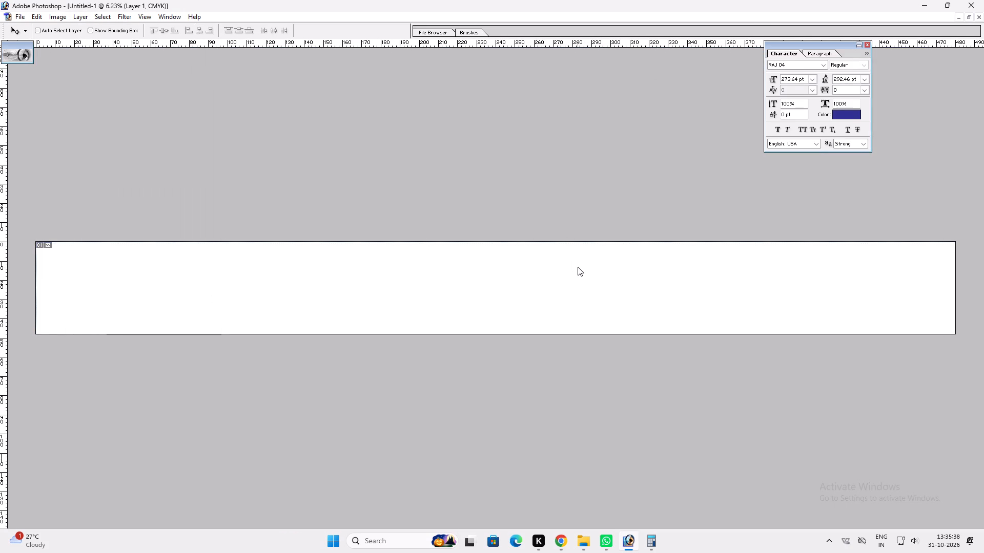
pyautogui.click(756, 361)
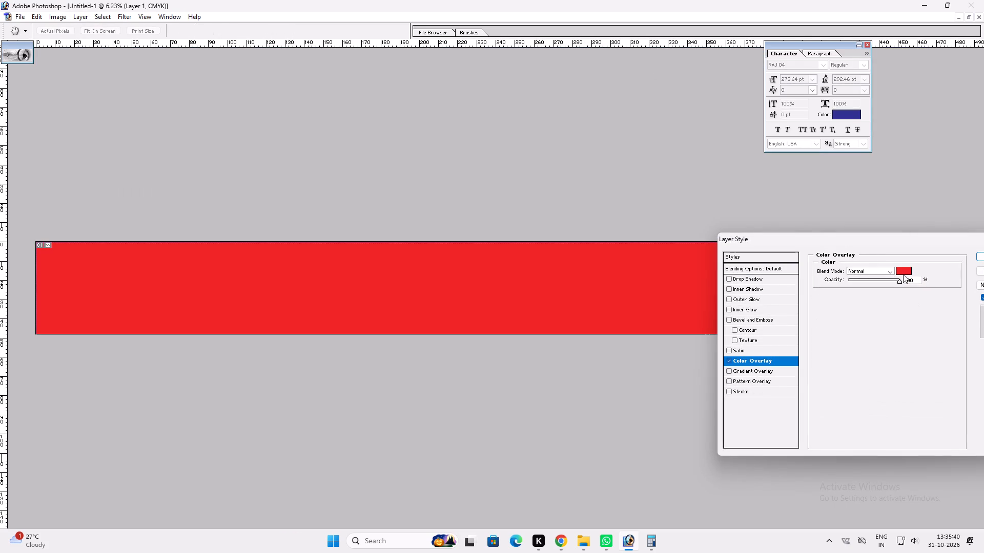
pyautogui.click(904, 271)
pyautogui.press('Tab')
pyautogui.press('Tab')
pyautogui.press('Tab')
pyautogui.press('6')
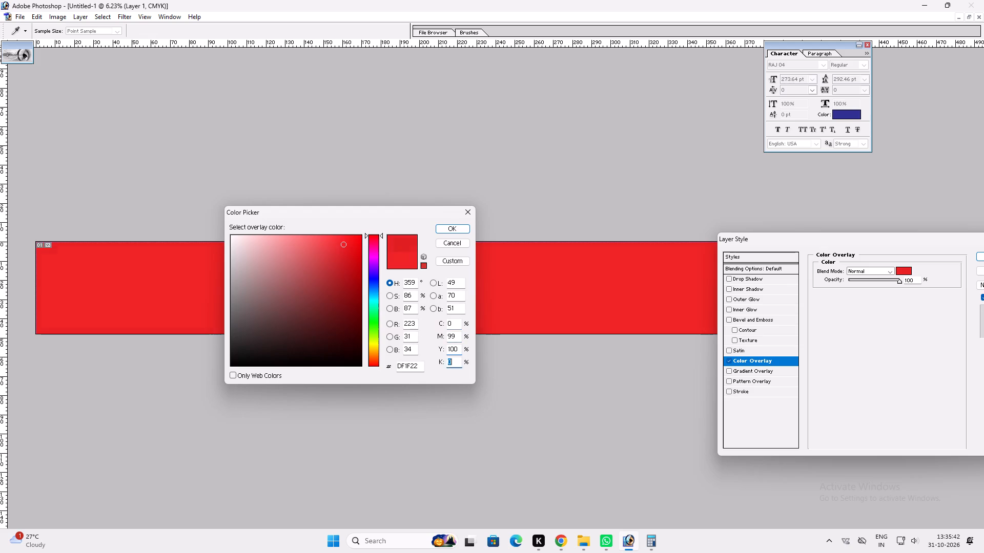
pyautogui.hotkey('shift', 'Tab')
pyautogui.press('Tab')
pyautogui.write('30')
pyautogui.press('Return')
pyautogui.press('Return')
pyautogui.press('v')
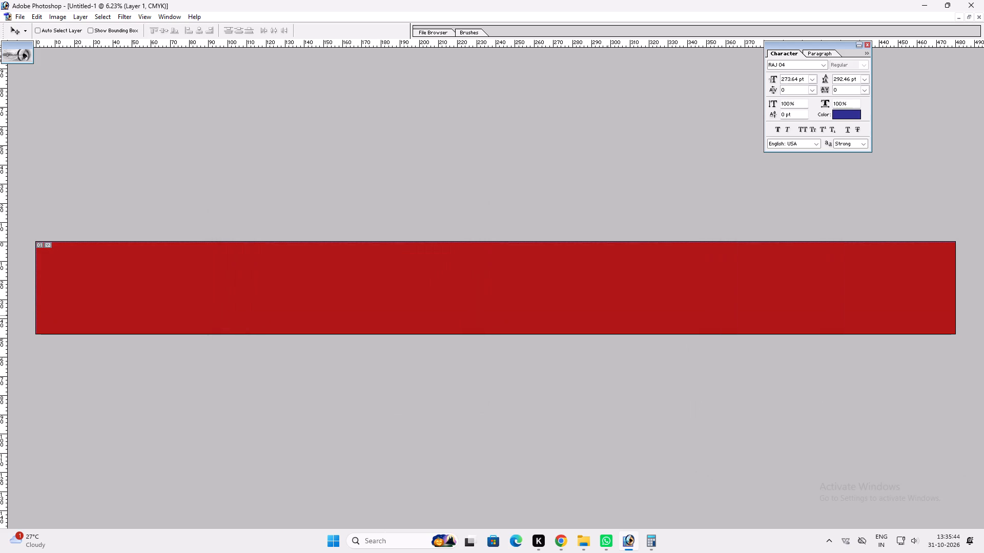
# Place the placeholder text "fff" near the banner's centre and scale it up to about 1416 pt.
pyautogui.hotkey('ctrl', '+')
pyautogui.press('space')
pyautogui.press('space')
pyautogui.moveTo(551, 306); pyautogui.dragTo(566, 310, button='right')
pyautogui.moveTo(573, 312); pyautogui.dragTo(586, 315)
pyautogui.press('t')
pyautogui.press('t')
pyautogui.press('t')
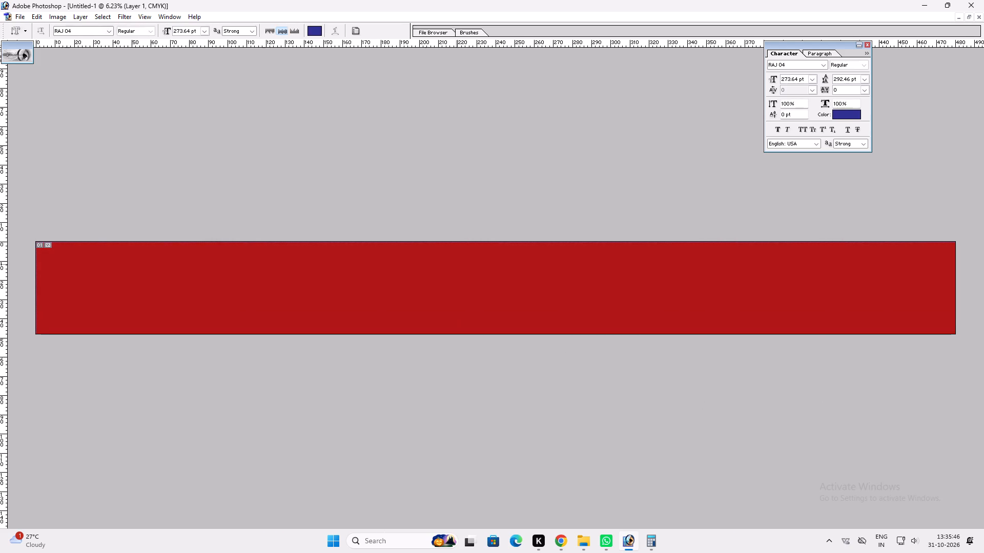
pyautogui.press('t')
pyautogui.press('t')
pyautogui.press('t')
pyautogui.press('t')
pyautogui.click(453, 277)
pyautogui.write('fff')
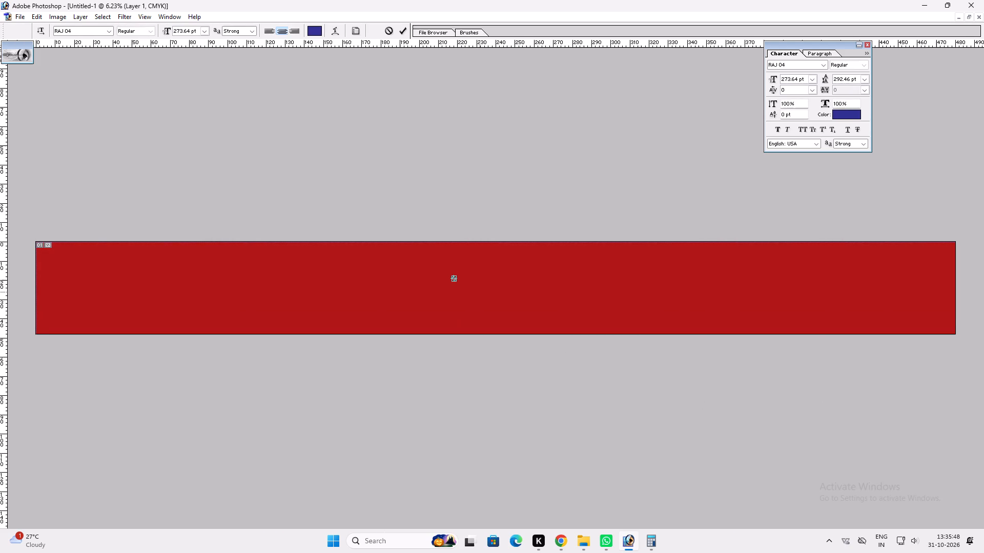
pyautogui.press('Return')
pyautogui.click(469, 274)
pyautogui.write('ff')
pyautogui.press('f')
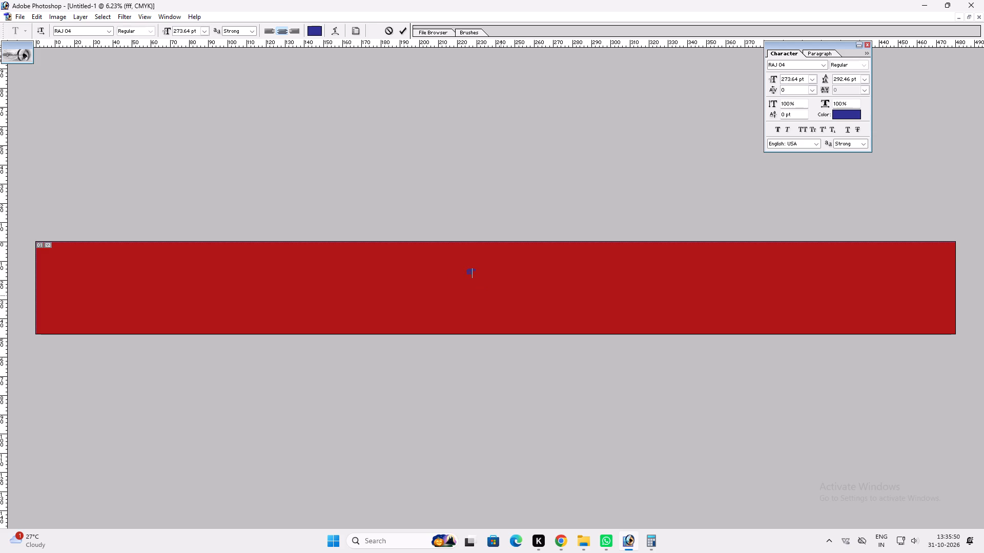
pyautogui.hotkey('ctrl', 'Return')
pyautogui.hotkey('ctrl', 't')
pyautogui.keyDown('shift'); pyautogui.moveTo(478, 276); pyautogui.dragTo(526, 283); pyautogui.keyUp('shift')
pyautogui.hotkey('shift', 'Return')
# Replace the placeholder text with "जय माता लक्ष्मी", leaving a trailing space.
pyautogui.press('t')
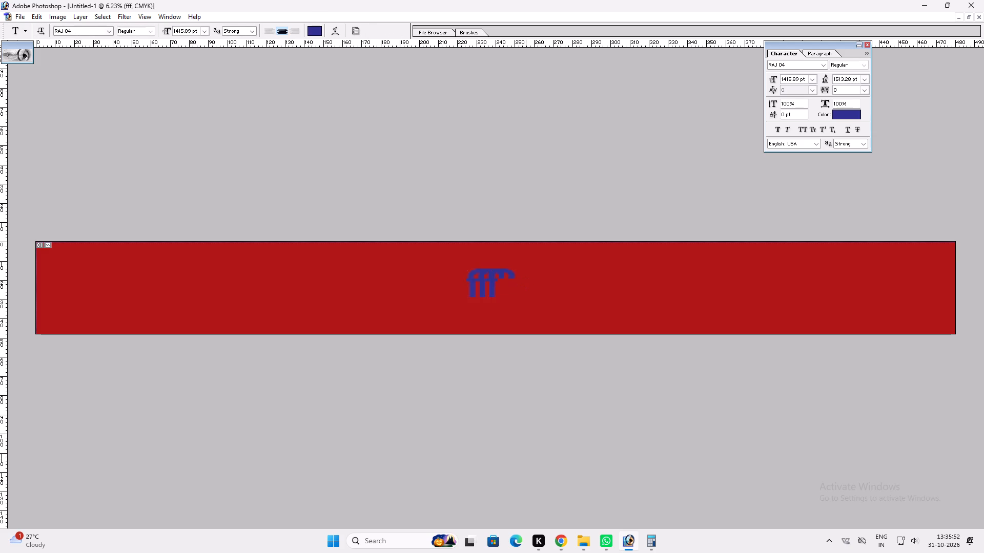
pyautogui.click(486, 284)
pyautogui.hotkey('ctrl', 'a')
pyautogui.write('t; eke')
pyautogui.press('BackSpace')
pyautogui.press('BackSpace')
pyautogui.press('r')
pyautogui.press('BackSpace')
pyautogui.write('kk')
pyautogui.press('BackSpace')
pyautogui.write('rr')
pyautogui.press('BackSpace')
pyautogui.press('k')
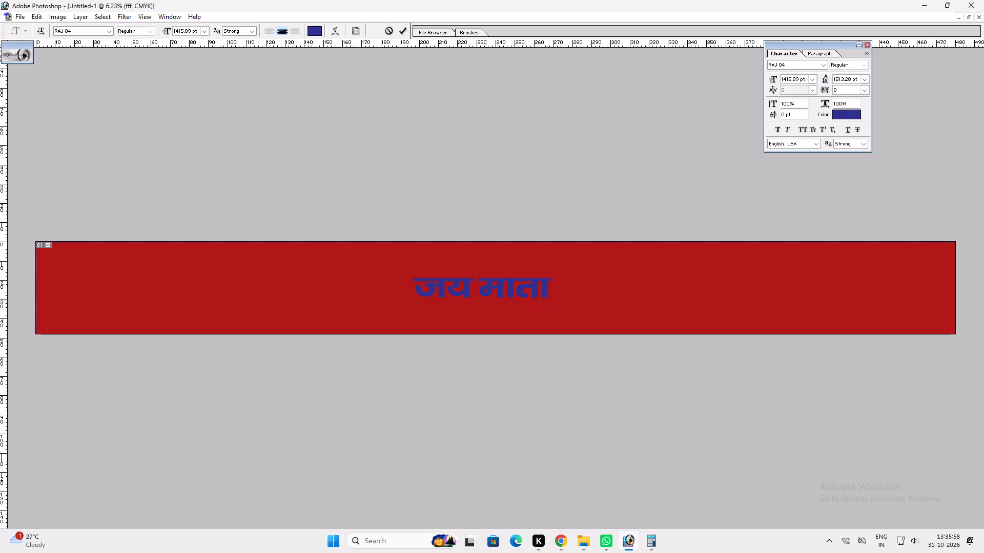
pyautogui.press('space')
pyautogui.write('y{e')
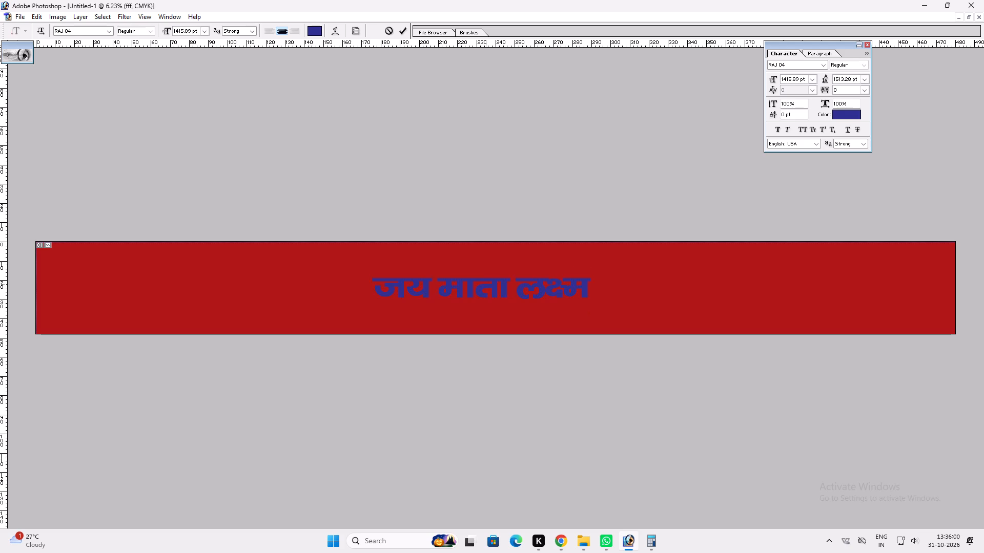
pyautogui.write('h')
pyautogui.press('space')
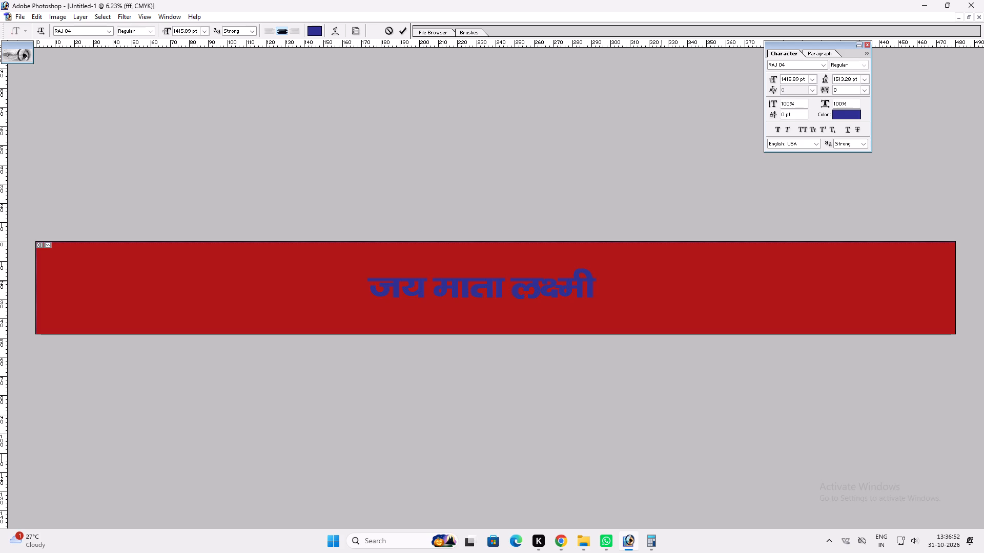
# Switch to Chrome and search Google Images for "bhoj patta machine".
pyautogui.click(553, 539)
pyautogui.click(244, 83)
pyautogui.hotkey('ctrl', 'a')
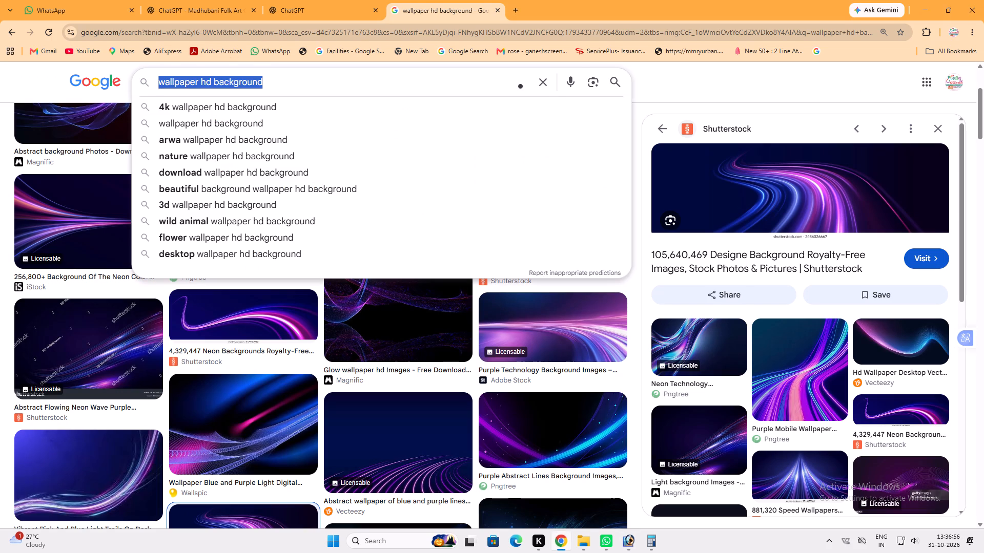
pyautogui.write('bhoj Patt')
pyautogui.click(220, 112)
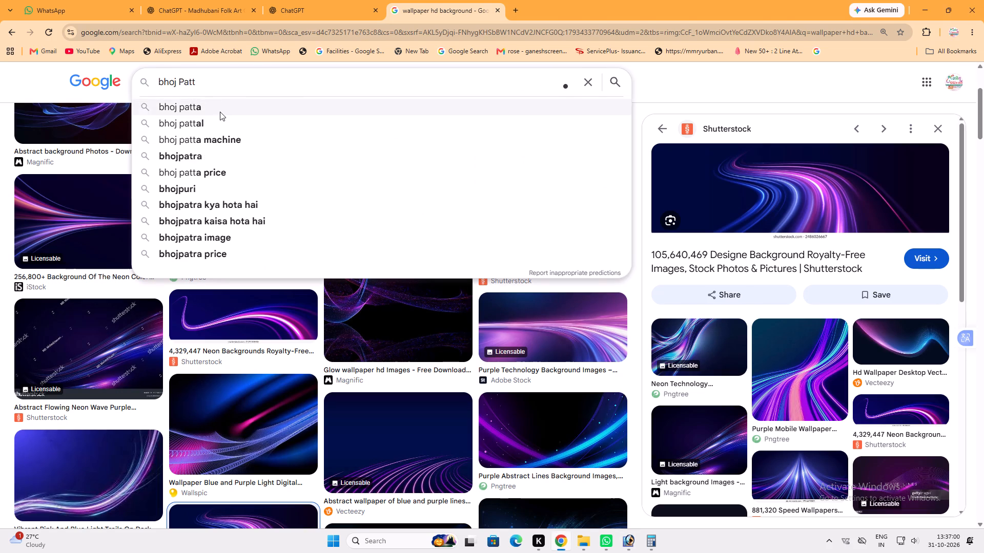
pyautogui.click(220, 88)
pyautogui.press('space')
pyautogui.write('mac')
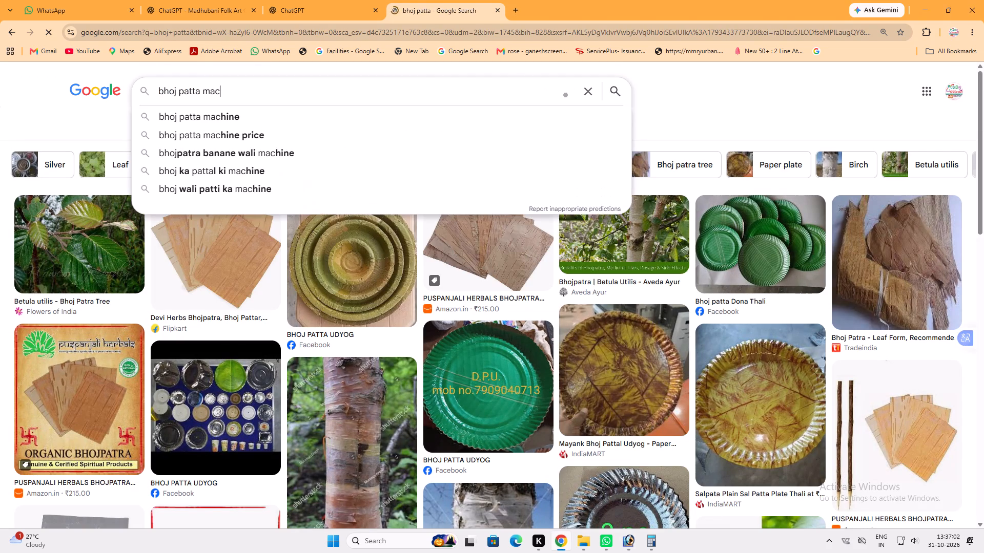
pyautogui.click(245, 114)
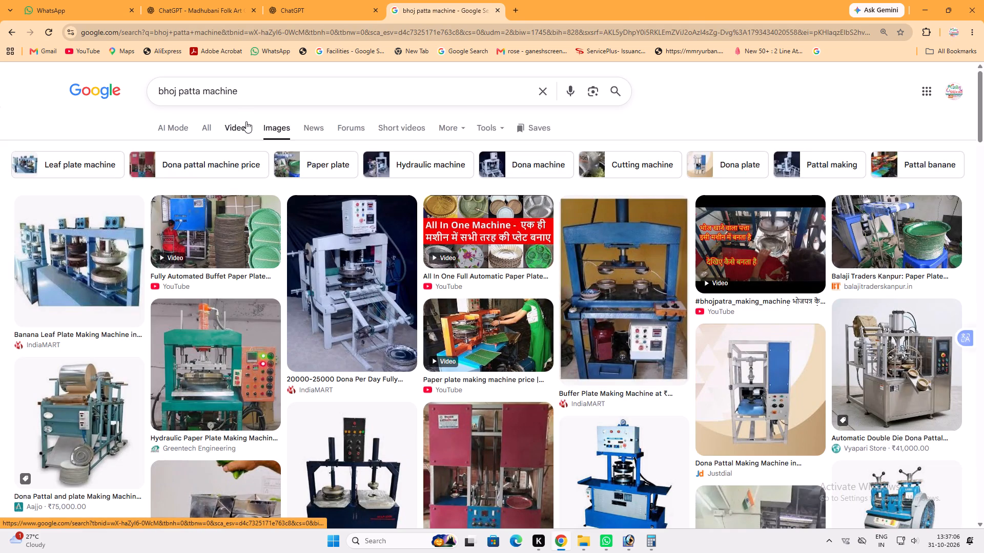
# Refine the search to "bhoj patta machine in hindi" and open the AI Mode answer.
pyautogui.click(278, 95)
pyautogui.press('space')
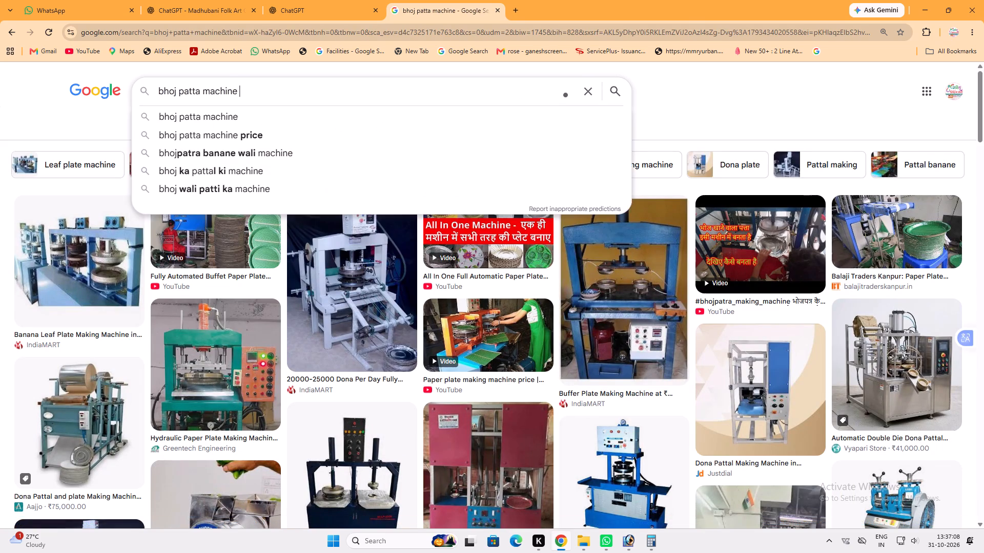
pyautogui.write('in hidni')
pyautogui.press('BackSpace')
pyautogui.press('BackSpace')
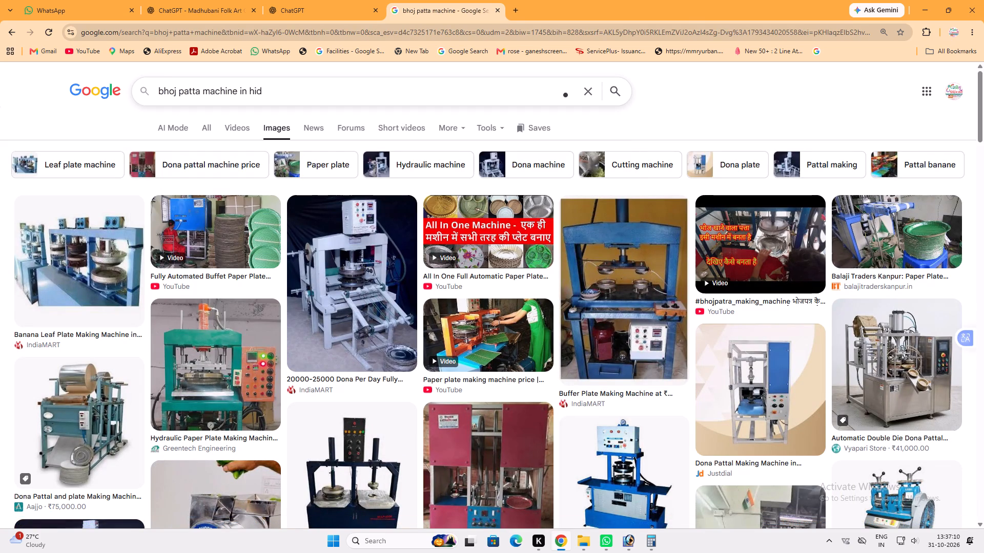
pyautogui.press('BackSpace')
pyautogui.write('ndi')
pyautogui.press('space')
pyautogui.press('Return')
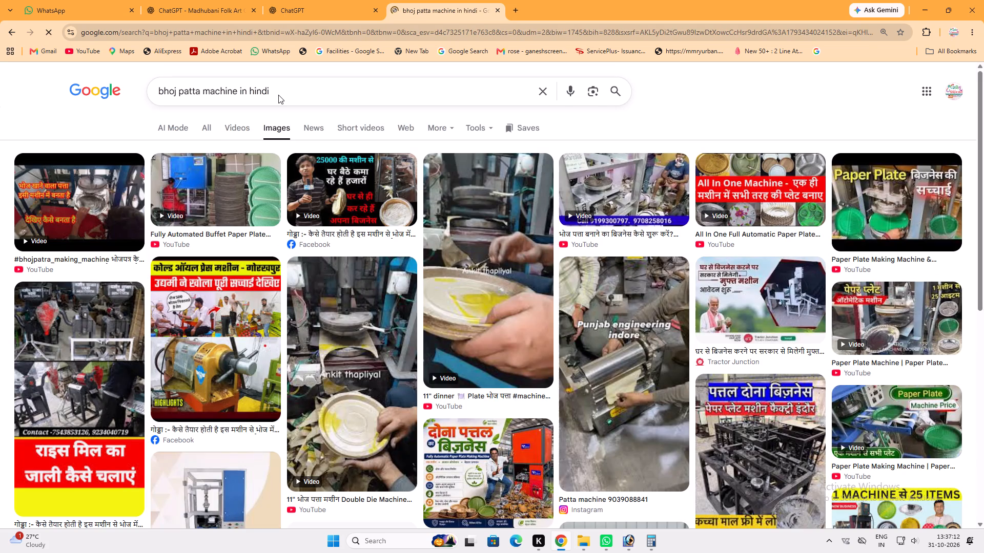
pyautogui.click(210, 136)
pyautogui.click(186, 125)
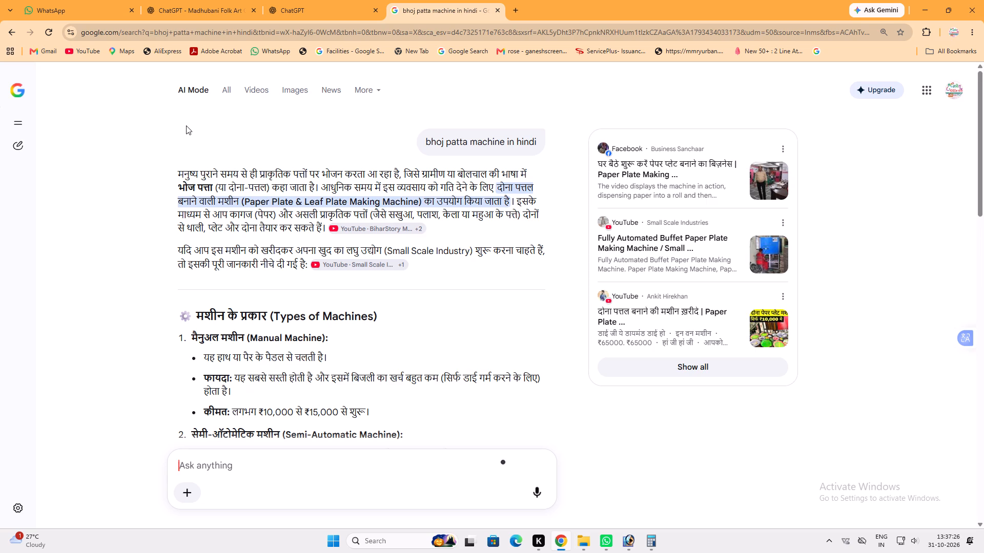
# Return to Photoshop and complete the text line with "भोजपत्ता मशीन" after "लक्ष्मी".
pyautogui.click(625, 536)
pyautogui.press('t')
pyautogui.moveTo(590, 288); pyautogui.dragTo(644, 288)
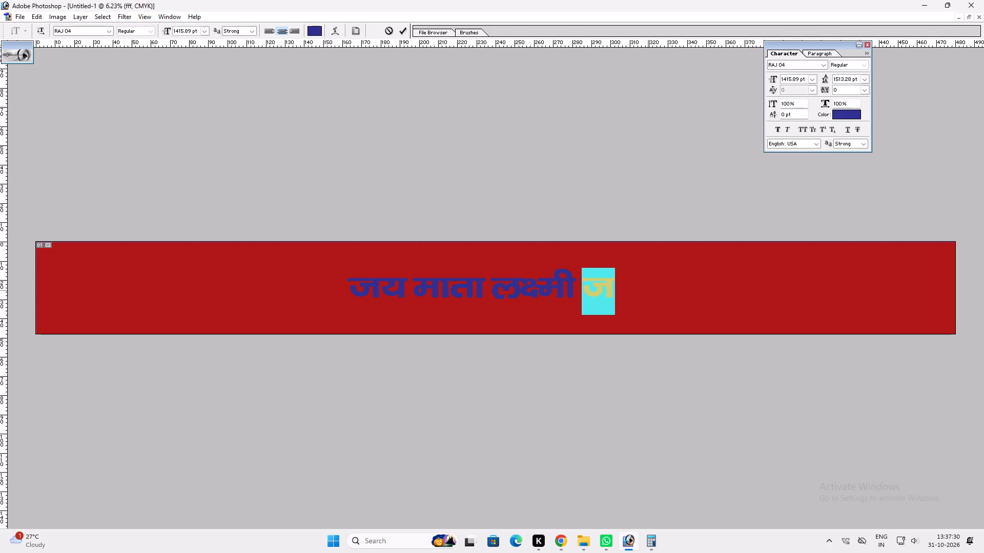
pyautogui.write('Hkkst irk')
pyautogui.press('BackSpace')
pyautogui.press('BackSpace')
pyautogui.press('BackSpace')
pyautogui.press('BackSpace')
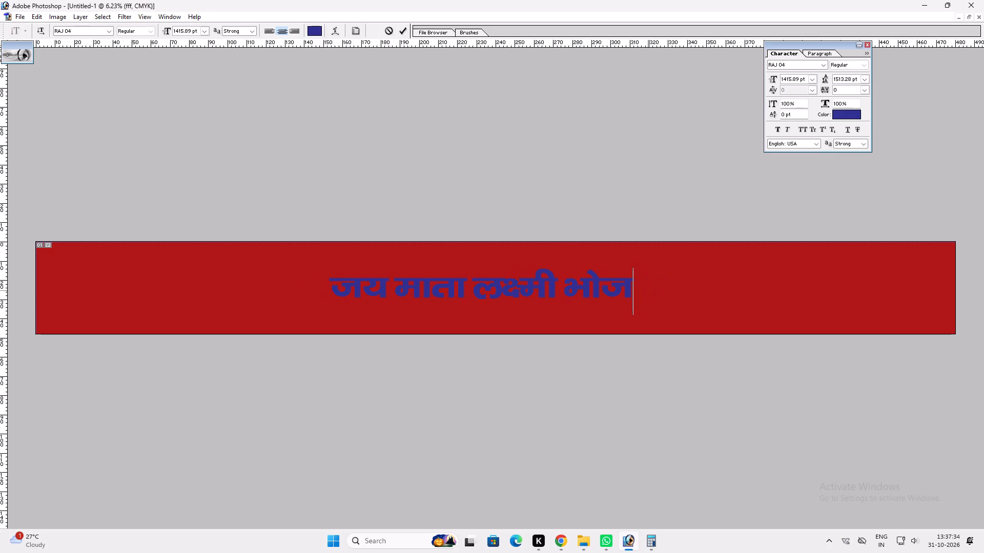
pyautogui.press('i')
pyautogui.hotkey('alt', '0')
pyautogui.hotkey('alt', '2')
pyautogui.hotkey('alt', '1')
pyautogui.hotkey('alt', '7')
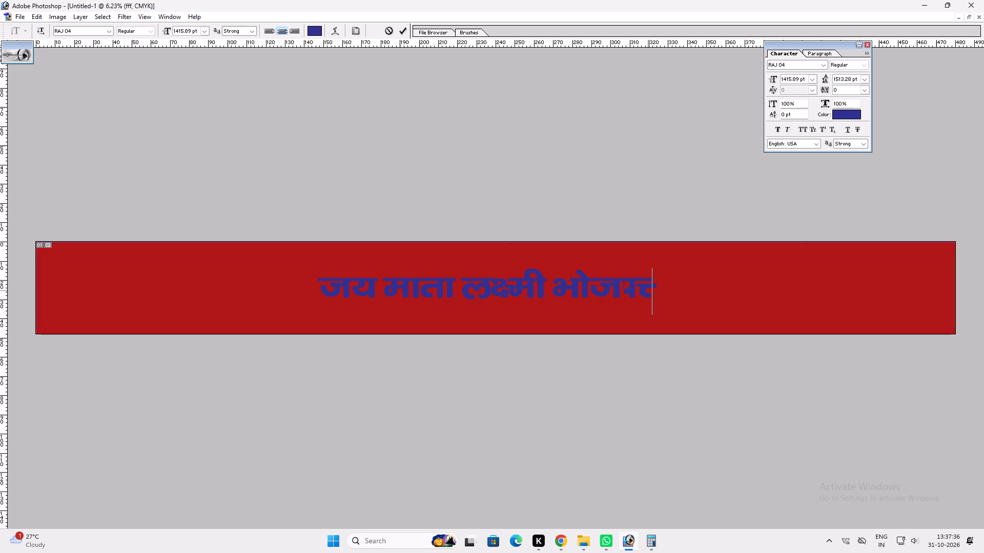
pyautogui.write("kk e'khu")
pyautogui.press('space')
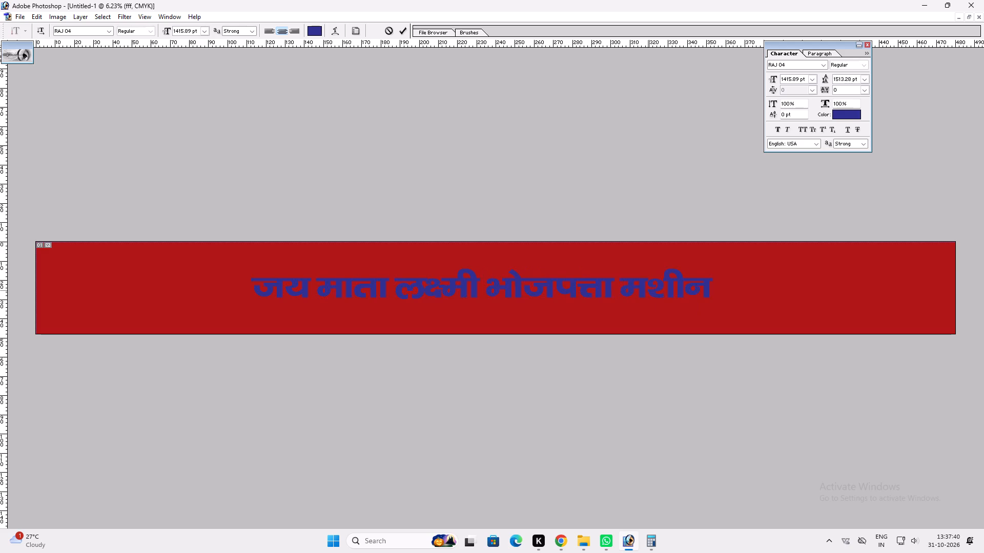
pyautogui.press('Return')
# Scale the Hindi text line up to about 1569 pt and move it into the banner's upper half.
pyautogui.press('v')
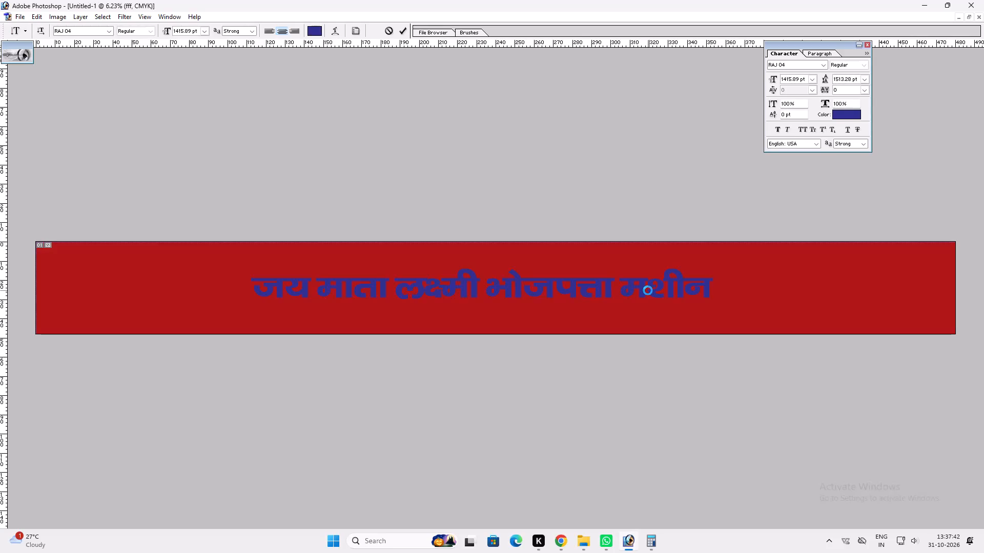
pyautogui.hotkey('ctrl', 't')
pyautogui.keyDown('alt'); pyautogui.keyDown('shift'); pyautogui.moveTo(711, 293); pyautogui.dragTo(736, 293); pyautogui.keyUp('shift'); pyautogui.keyUp('alt')
pyautogui.hotkey('shift', 'Return')
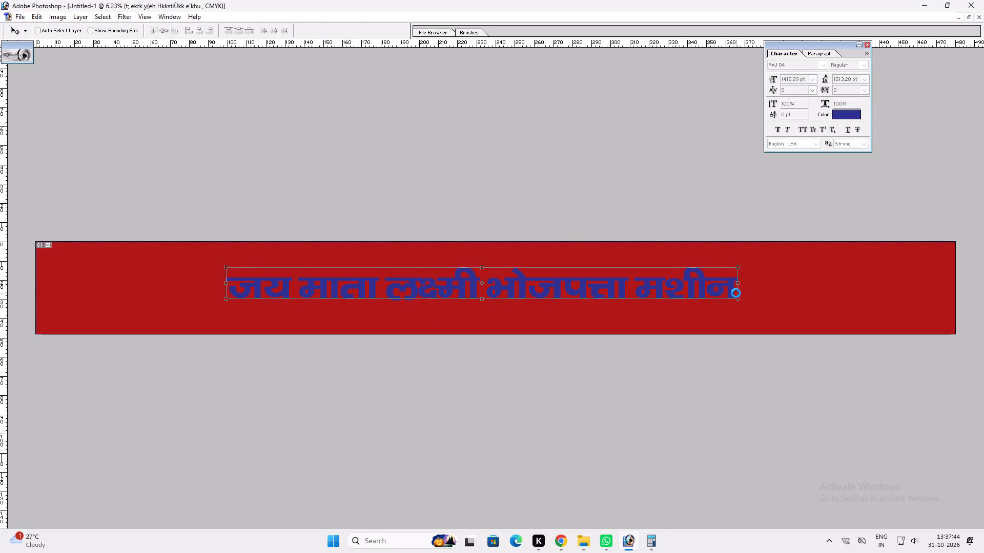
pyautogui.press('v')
pyautogui.moveTo(639, 303); pyautogui.dragTo(655, 286)
# Duplicate the heading line directly below itself and scale the copy down to about 1279 pt.
pyautogui.keyDown('alt'); pyautogui.keyDown('shift'); pyautogui.moveTo(644, 265); pyautogui.dragTo(643, 294); pyautogui.keyUp('shift'); pyautogui.keyUp('alt')
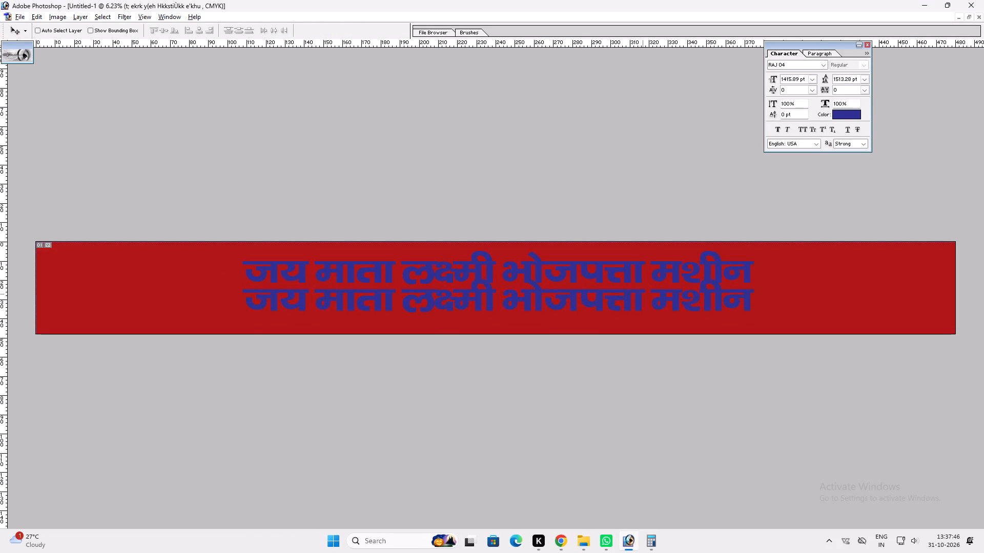
pyautogui.keyDown('alt'); pyautogui.keyDown('shift'); pyautogui.moveTo(643, 294); pyautogui.dragTo(642, 297); pyautogui.keyUp('shift'); pyautogui.keyUp('alt')
pyautogui.hotkey('ctrl', 't')
pyautogui.keyDown('shift'); pyautogui.moveTo(756, 285); pyautogui.dragTo(663, 303); pyautogui.keyUp('shift')
pyautogui.hotkey('shift', 'Return')
# Replace the whole text of the lower line with "स्थानः- रहिका".
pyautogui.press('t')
pyautogui.click(651, 307)
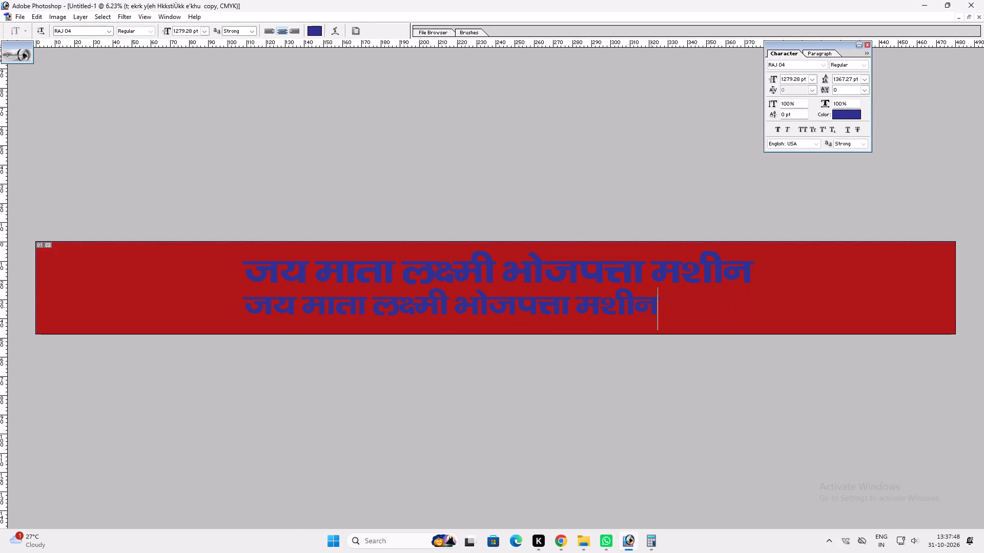
pyautogui.hotkey('ctrl', 'a')
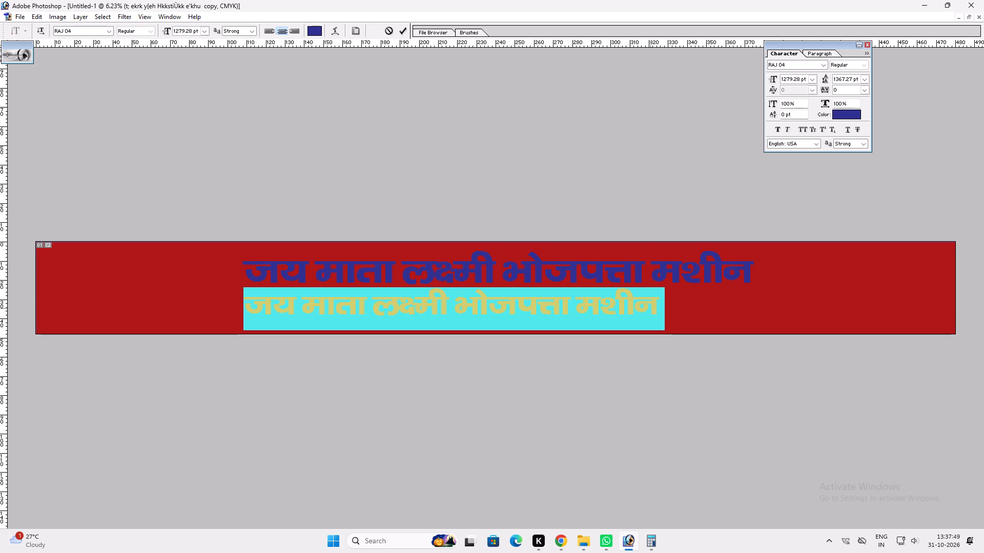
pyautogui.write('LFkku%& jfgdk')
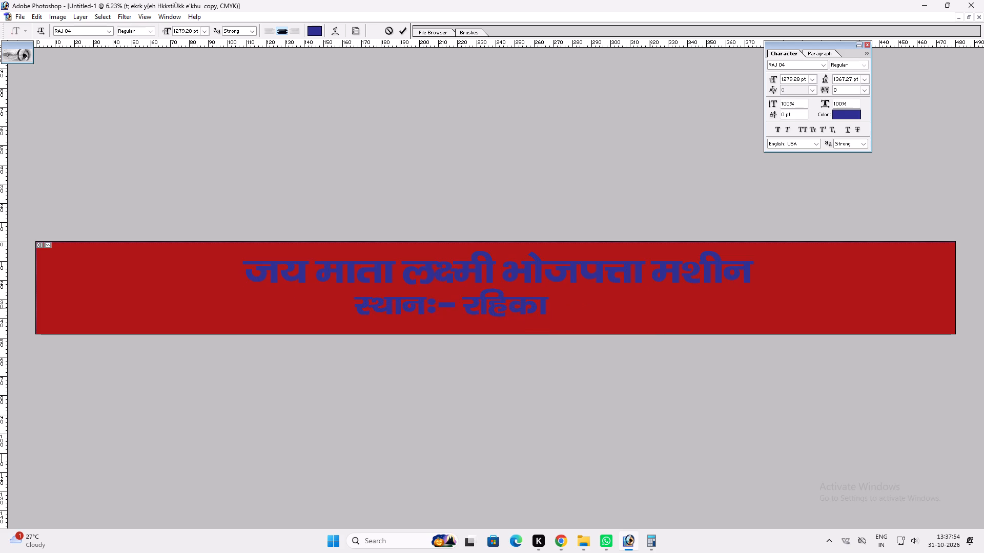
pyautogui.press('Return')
# Scale the lower address line proportionally down to about 1239 pt.
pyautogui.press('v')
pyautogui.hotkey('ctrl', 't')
pyautogui.keyDown('shift'); pyautogui.moveTo(554, 285); pyautogui.dragTo(525, 288); pyautogui.keyUp('shift')
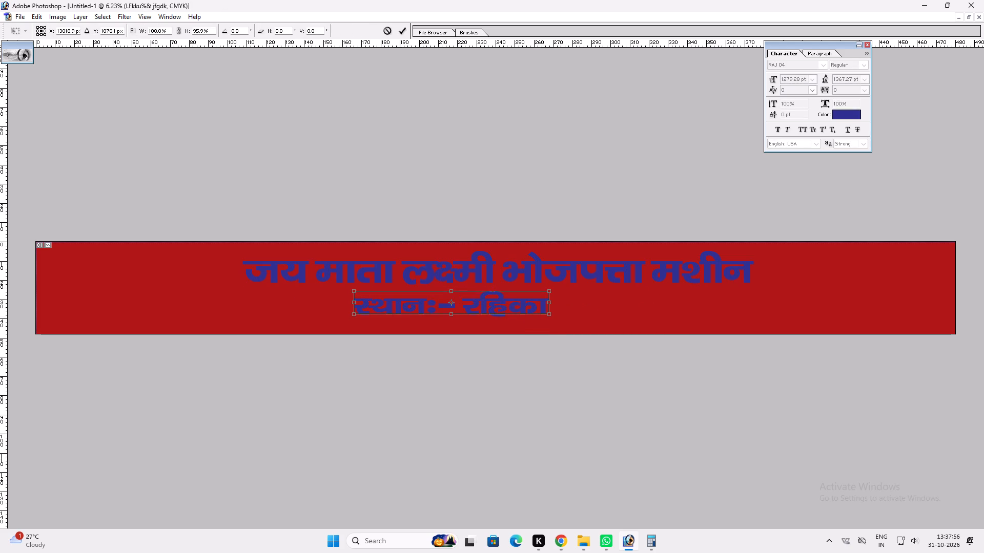
pyautogui.keyDown('shift'); pyautogui.moveTo(525, 288); pyautogui.dragTo(522, 289); pyautogui.keyUp('shift')
pyautogui.hotkey('shift', 'Return')
pyautogui.hotkey('ctrl', 'z')
pyautogui.hotkey('ctrl', 't')
pyautogui.keyDown('shift'); pyautogui.moveTo(548, 288); pyautogui.dragTo(542, 289); pyautogui.keyUp('shift')
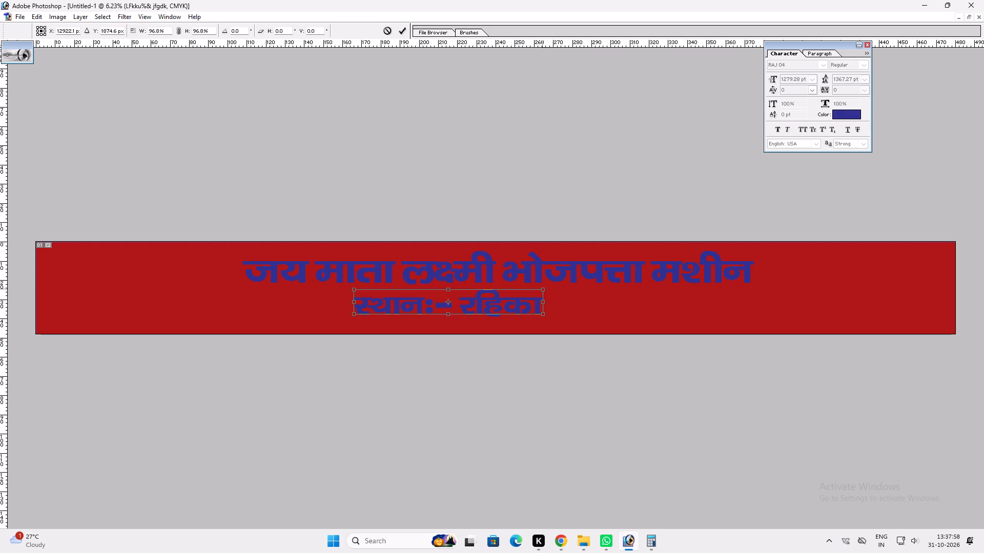
pyautogui.hotkey('shift', 'Return')
# Replace the word "मशीन" in the heading line with "स्टोर".
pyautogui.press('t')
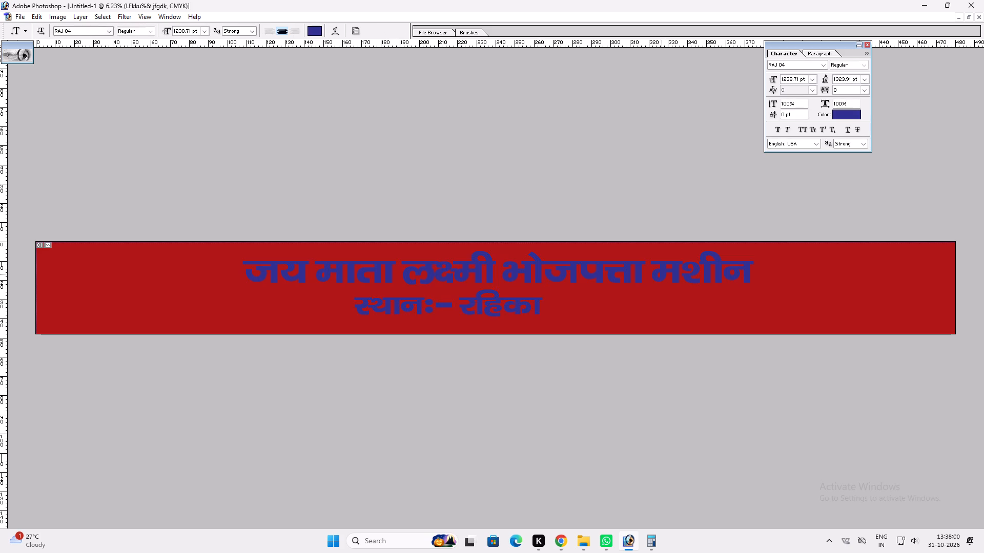
pyautogui.moveTo(652, 270); pyautogui.dragTo(793, 261)
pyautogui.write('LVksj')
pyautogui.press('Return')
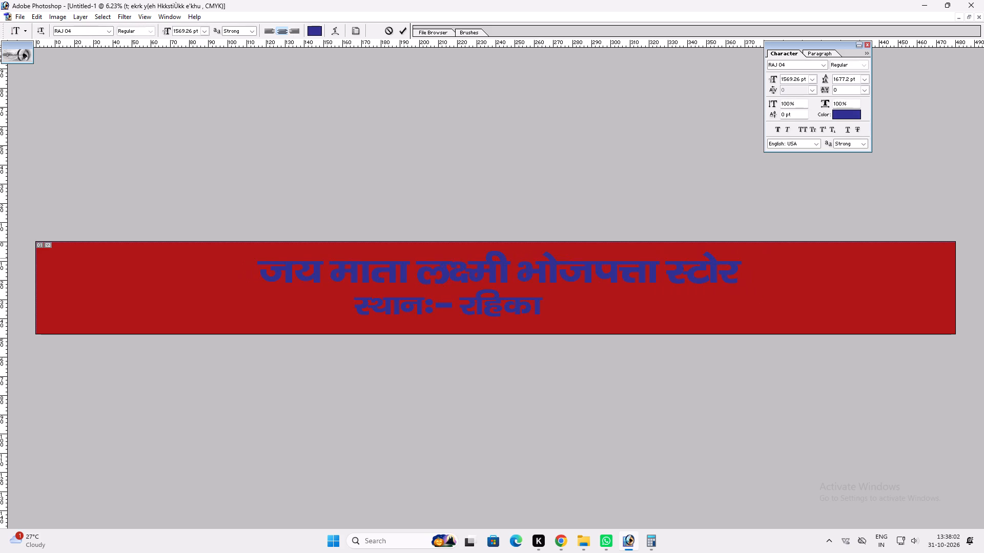
# Append ", मधुबनी" to the end of the lower address line.
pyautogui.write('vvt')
pyautogui.click(538, 304)
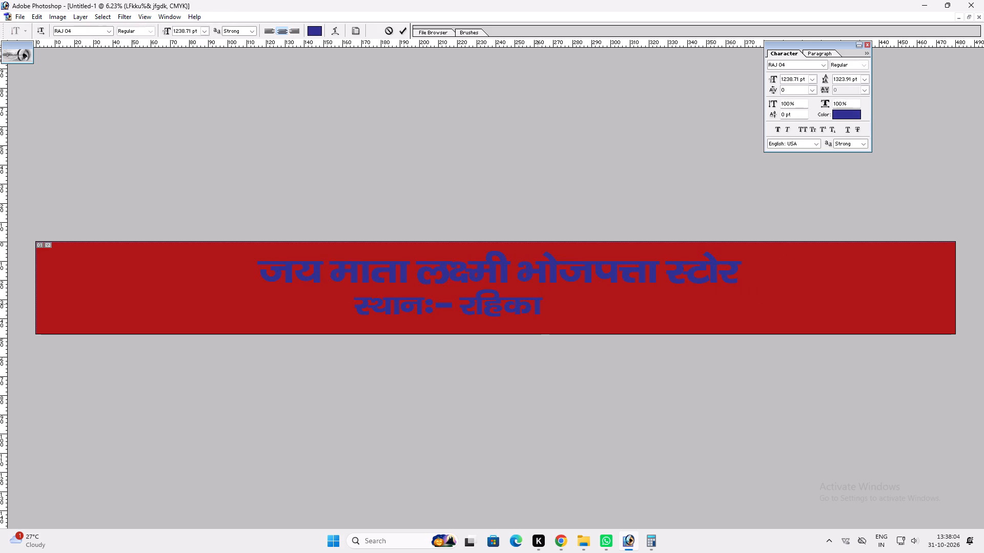
pyautogui.press(']')
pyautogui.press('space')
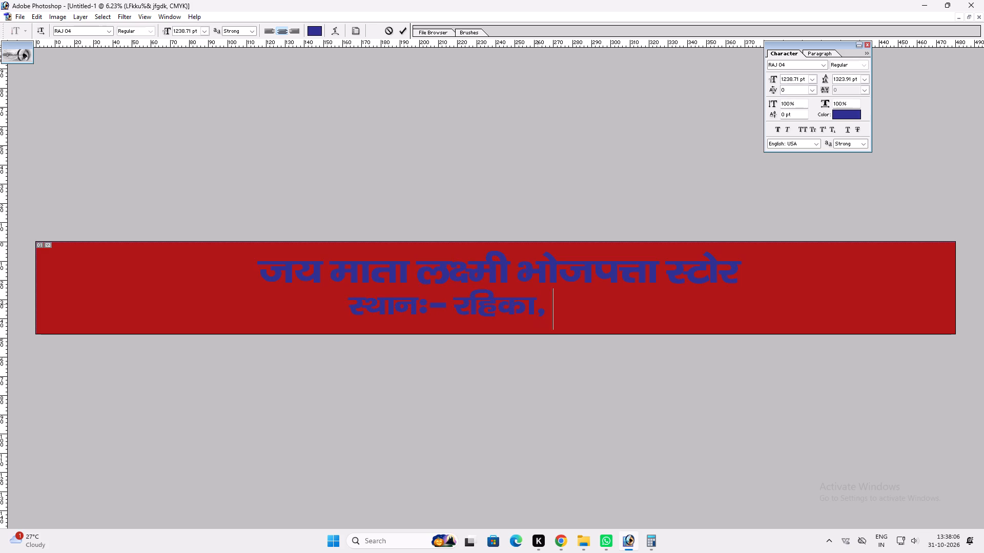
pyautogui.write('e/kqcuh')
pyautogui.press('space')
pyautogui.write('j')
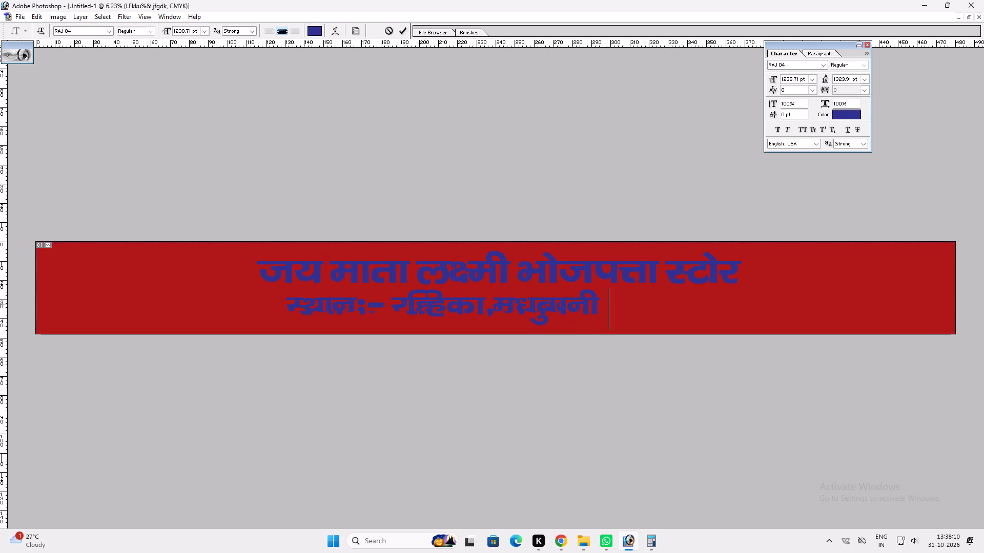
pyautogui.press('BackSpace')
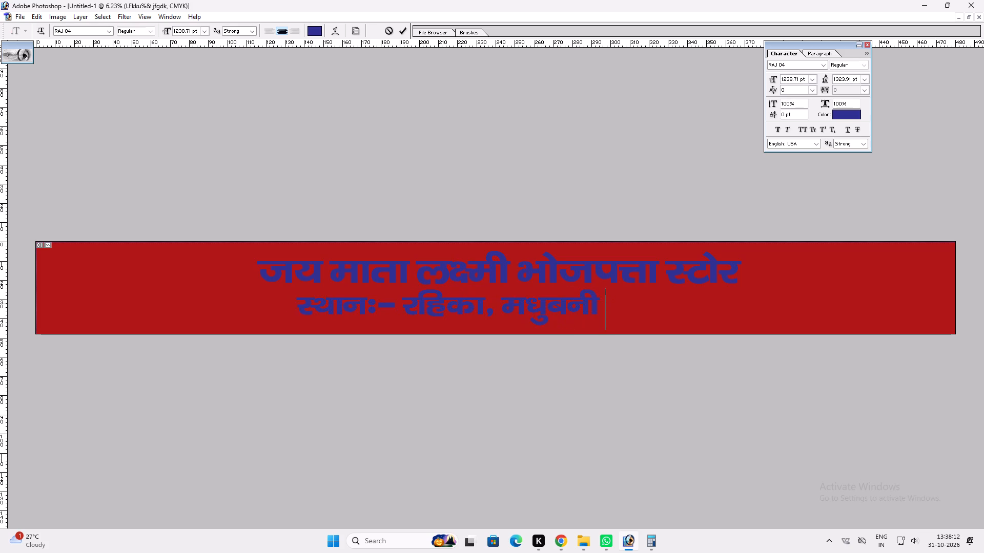
# Insert the word "नियर" before "रहिका" in the lower address line.
pyautogui.click(412, 311)
pyautogui.click(406, 311)
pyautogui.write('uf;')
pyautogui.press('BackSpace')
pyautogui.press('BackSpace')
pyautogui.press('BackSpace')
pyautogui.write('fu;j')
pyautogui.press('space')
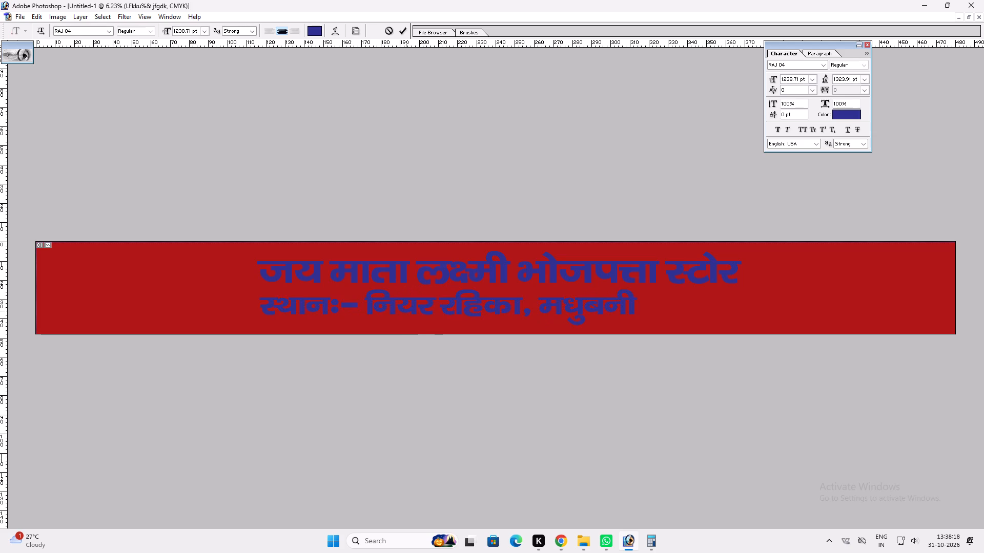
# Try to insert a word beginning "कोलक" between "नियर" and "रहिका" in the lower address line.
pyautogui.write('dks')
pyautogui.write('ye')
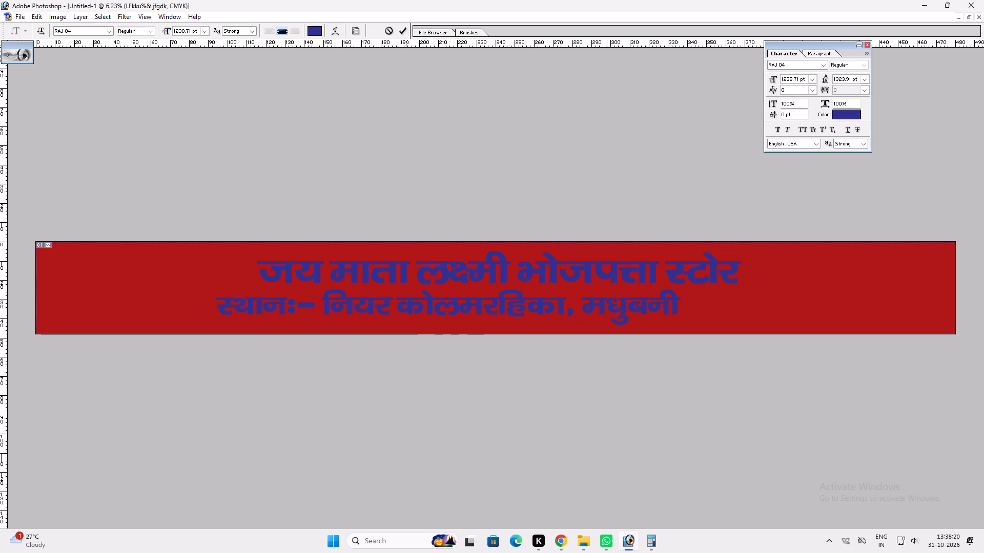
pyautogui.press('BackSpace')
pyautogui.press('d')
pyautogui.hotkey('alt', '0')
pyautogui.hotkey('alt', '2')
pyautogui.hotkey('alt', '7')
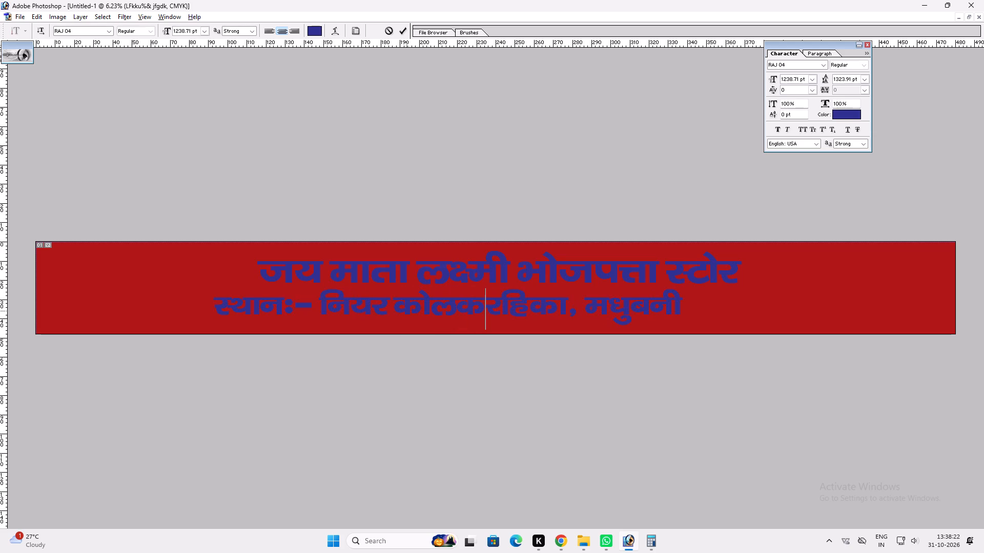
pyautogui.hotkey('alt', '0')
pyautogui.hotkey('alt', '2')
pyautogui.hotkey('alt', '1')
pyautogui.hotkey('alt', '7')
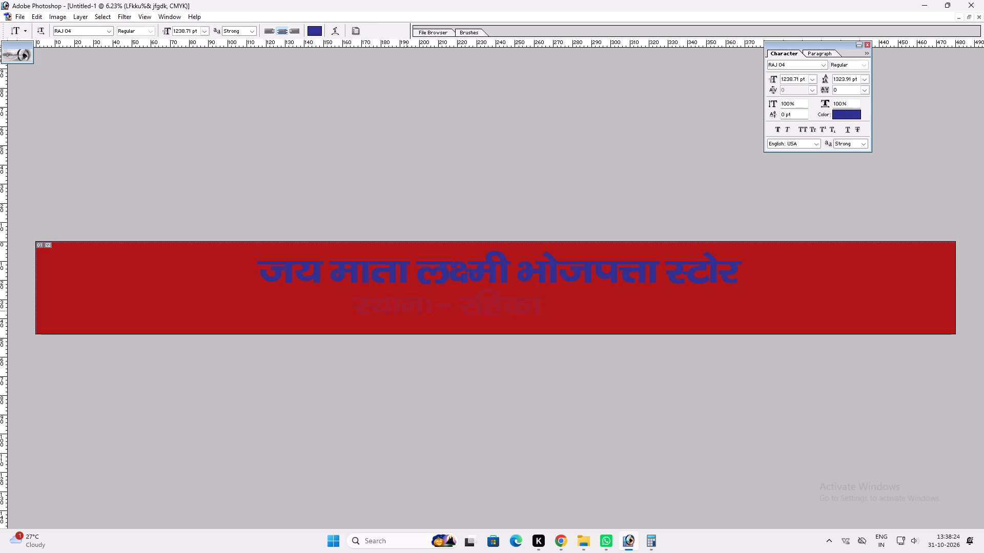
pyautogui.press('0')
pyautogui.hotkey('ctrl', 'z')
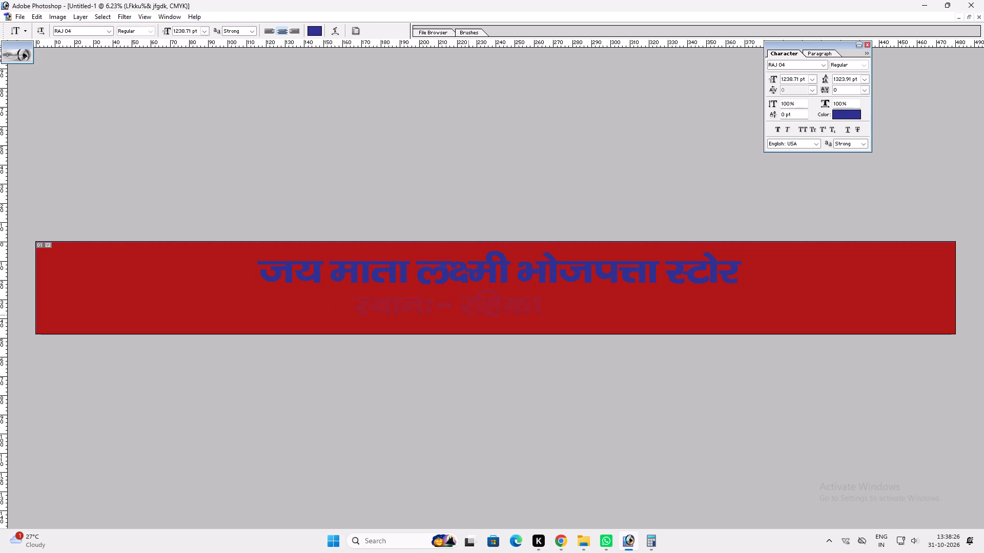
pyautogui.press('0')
# Insert "नियर कोलकता" before "रहिका" in the lower address line.
pyautogui.click(468, 315)
pyautogui.click(464, 314)
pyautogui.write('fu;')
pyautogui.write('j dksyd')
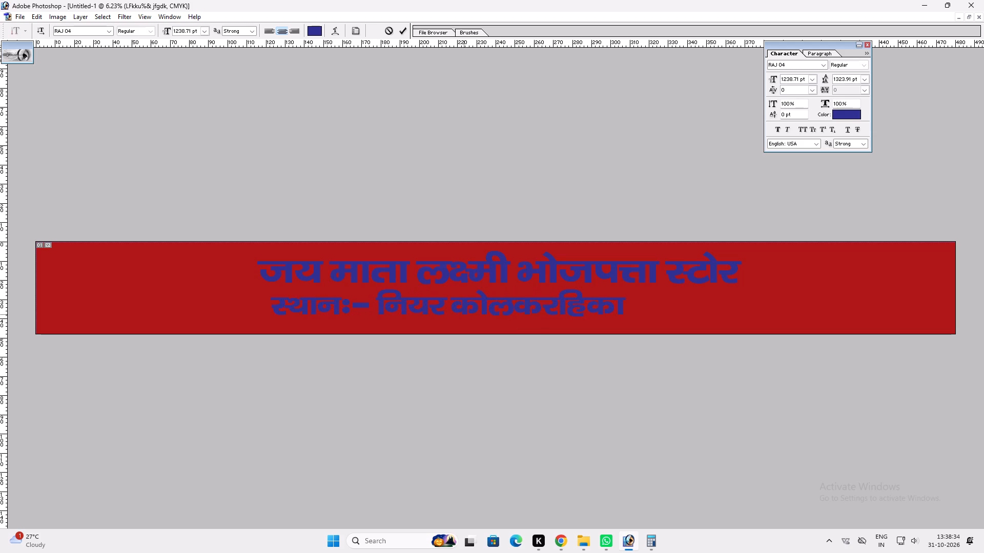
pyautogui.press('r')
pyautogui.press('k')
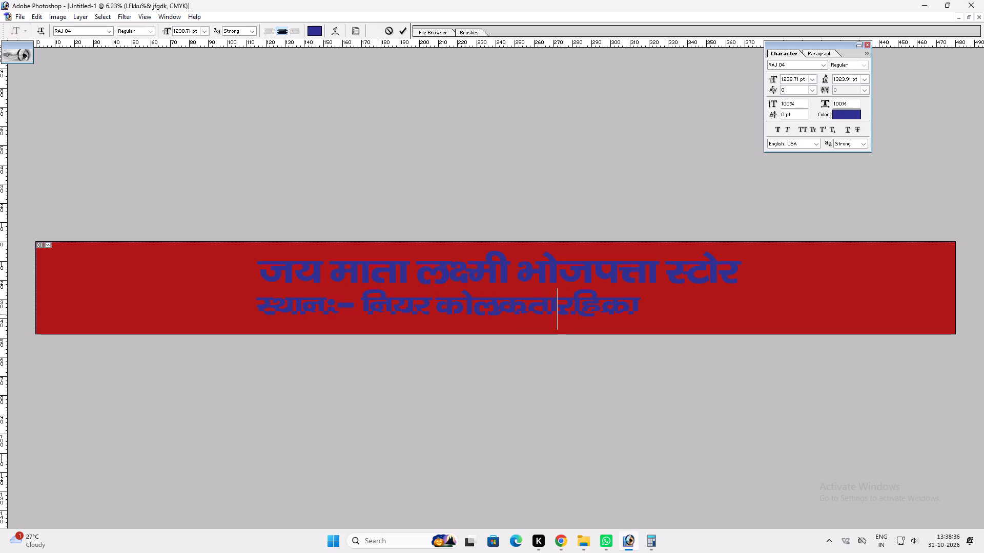
# Add "पब्लिक स्कूल ," after "कोलकता" in the address line, with no comma between "पब्लिक" and "स्कूल".
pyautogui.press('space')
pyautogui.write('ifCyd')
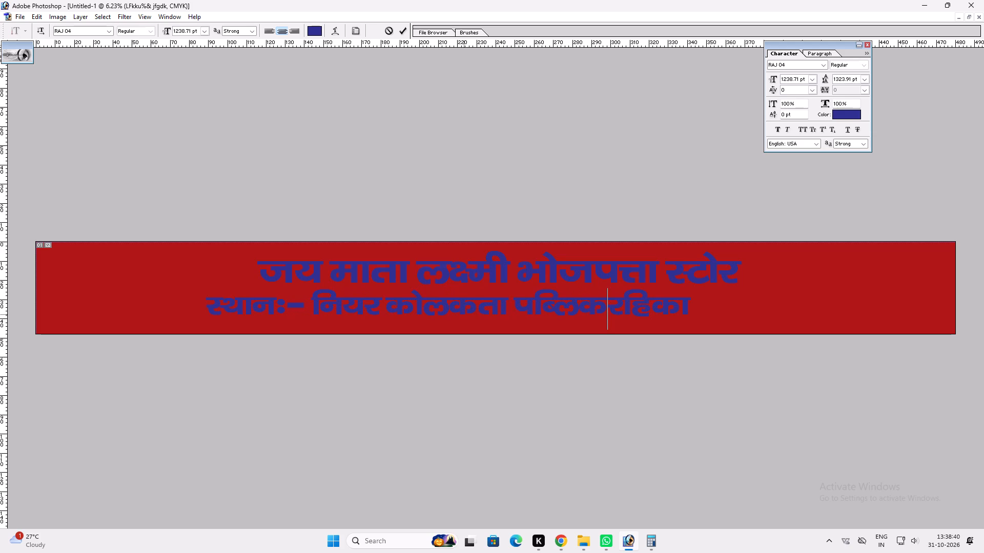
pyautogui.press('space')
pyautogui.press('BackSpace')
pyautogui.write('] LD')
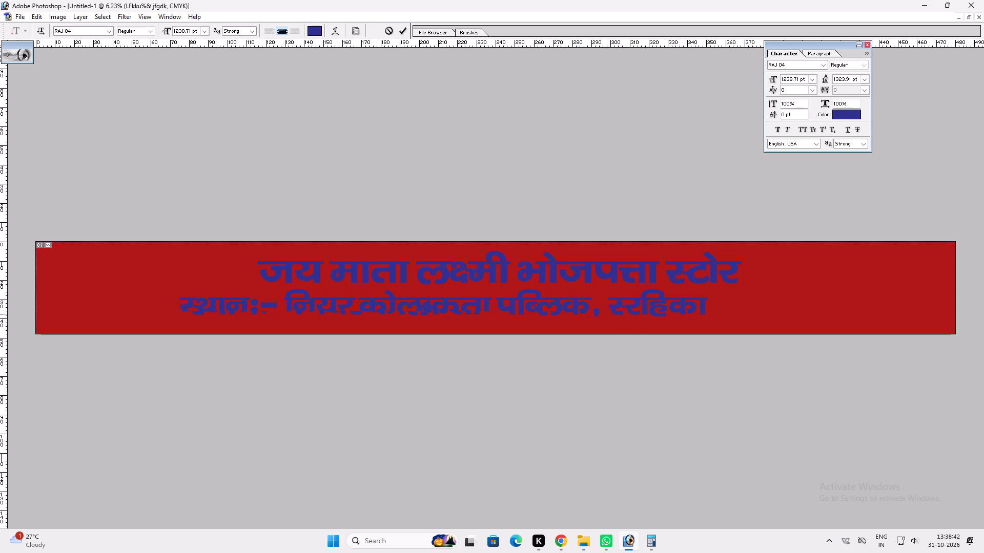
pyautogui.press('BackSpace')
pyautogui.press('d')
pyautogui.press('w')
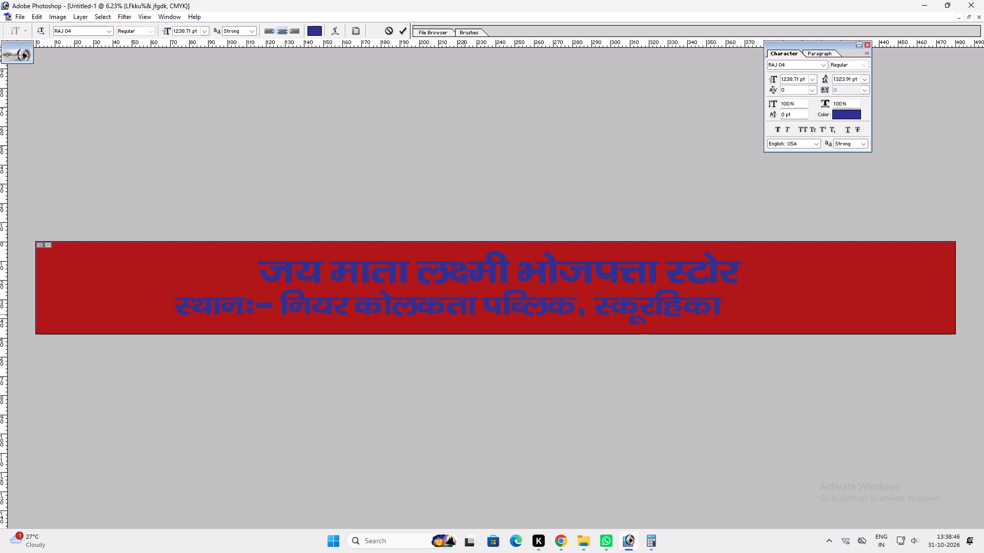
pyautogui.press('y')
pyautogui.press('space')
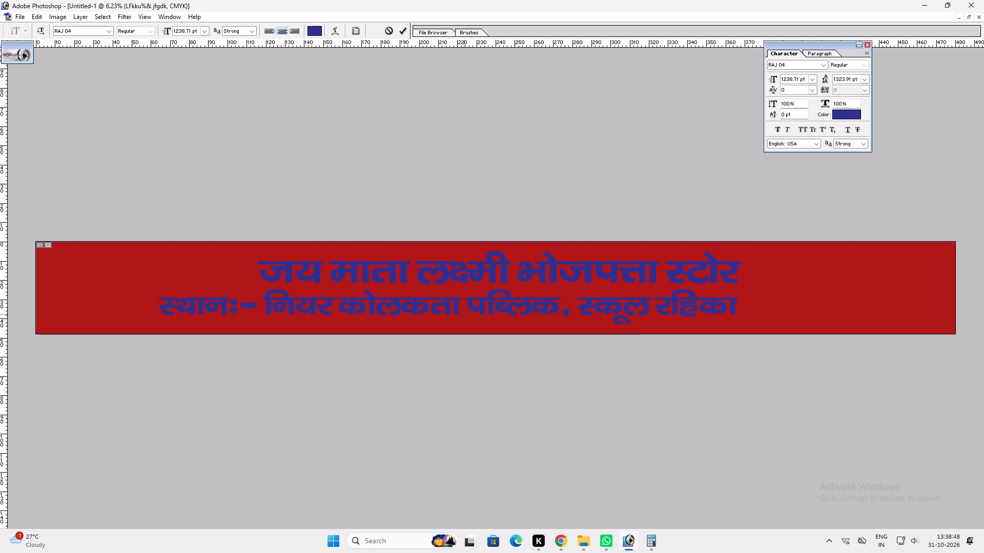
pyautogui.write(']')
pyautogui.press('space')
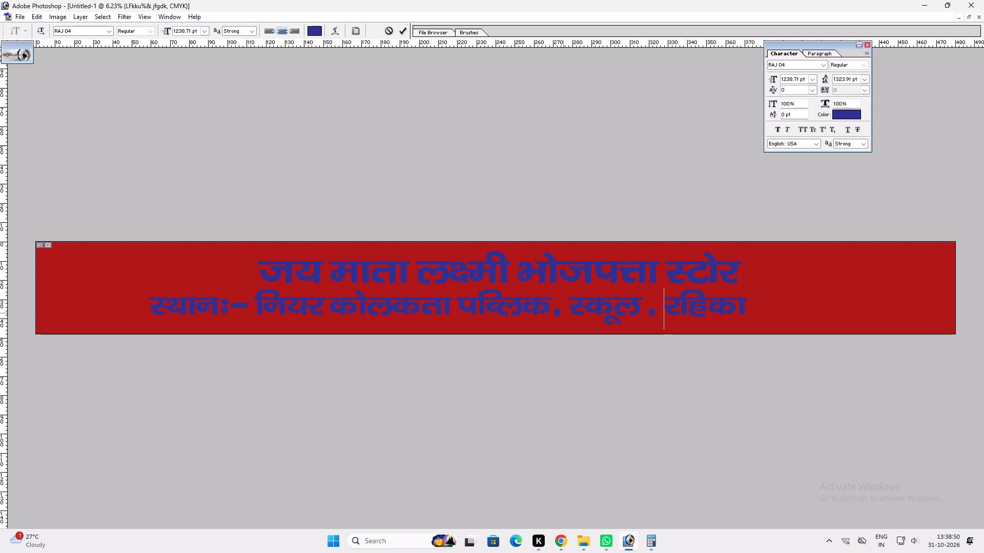
pyautogui.click(563, 313)
pyautogui.press('BackSpace')
# Append "( मधुबनी )" to the end of the address line and commit the text.
pyautogui.click(736, 310)
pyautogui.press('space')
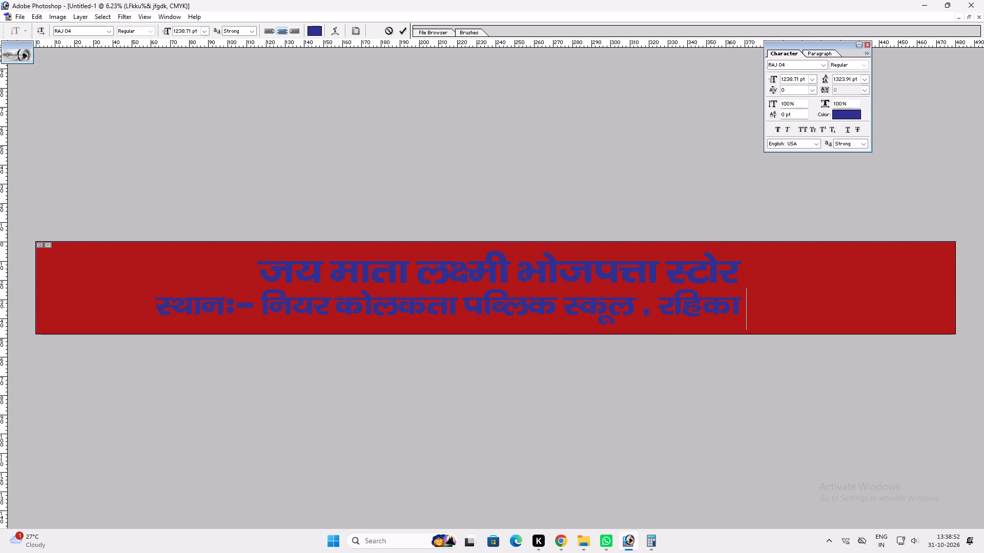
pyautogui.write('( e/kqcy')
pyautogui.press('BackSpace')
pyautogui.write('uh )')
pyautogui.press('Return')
# Scale the address line proportionally down to about 622 pt and centre it beneath the heading.
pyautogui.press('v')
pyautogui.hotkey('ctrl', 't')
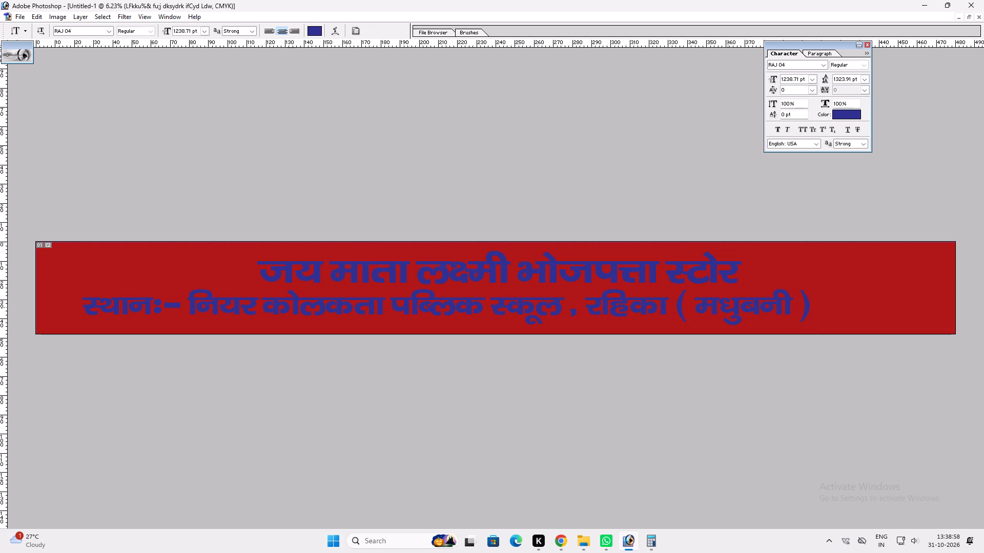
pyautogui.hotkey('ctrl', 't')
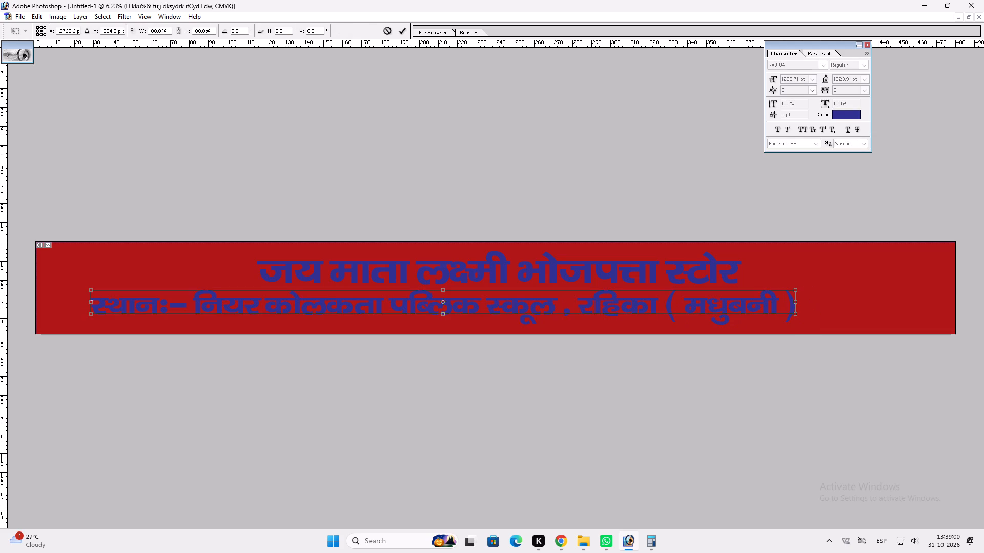
pyautogui.keyDown('alt'); pyautogui.keyDown('shift'); pyautogui.moveTo(797, 314); pyautogui.dragTo(628, 295); pyautogui.keyUp('shift'); pyautogui.keyUp('alt')
pyautogui.press('Return')
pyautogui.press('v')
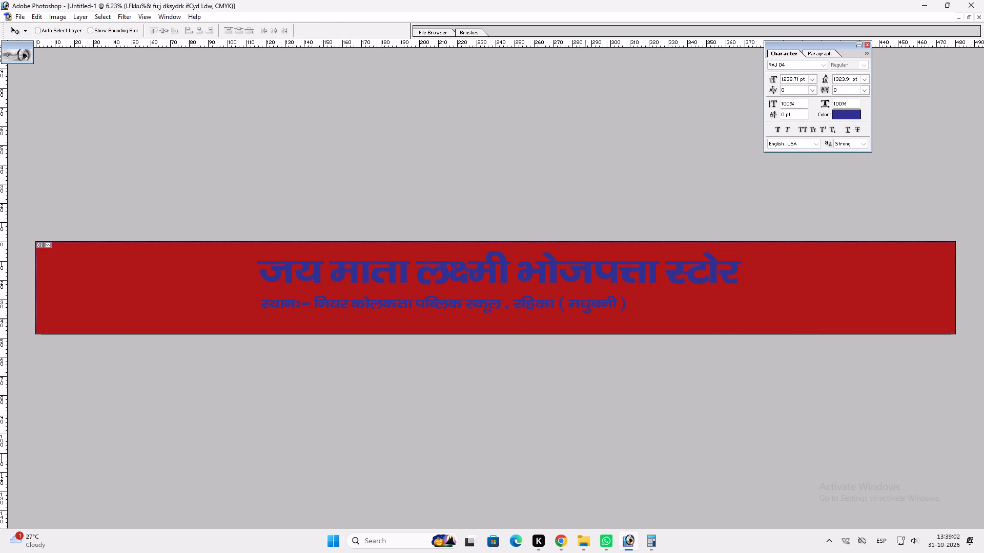
pyautogui.moveTo(580, 313); pyautogui.dragTo(629, 307)
# Duplicate the address line just below itself near the banner's lower edge and replace the copy's text with "प्रो०ः".
pyautogui.keyDown('alt'); pyautogui.moveTo(614, 301); pyautogui.dragTo(616, 326); pyautogui.keyUp('alt')
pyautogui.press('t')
pyautogui.click(614, 325)
pyautogui.hotkey('ctrl', 'a')
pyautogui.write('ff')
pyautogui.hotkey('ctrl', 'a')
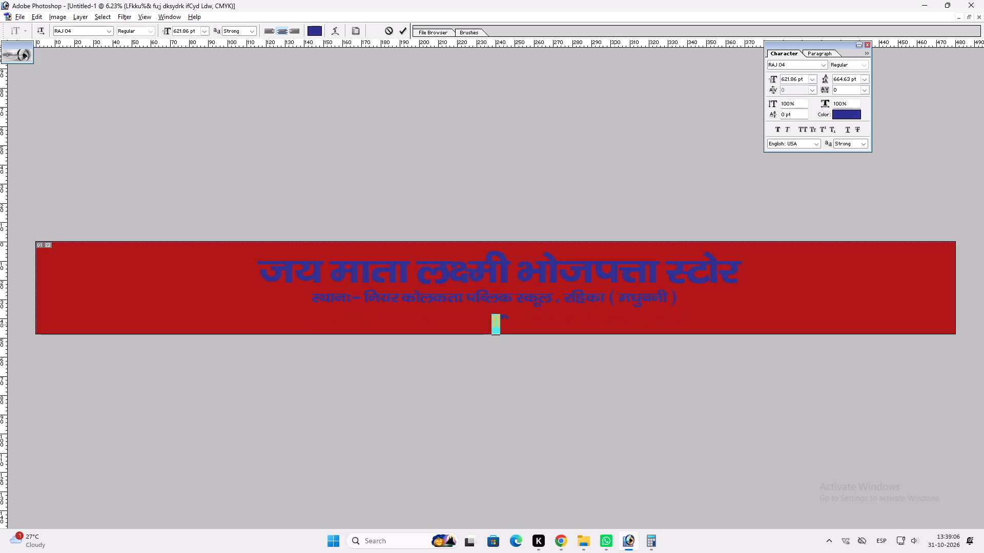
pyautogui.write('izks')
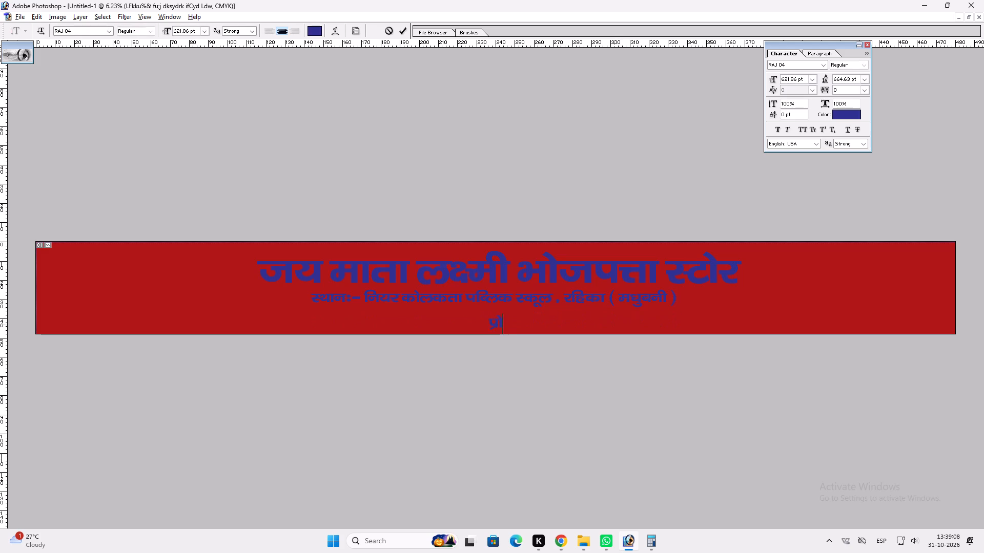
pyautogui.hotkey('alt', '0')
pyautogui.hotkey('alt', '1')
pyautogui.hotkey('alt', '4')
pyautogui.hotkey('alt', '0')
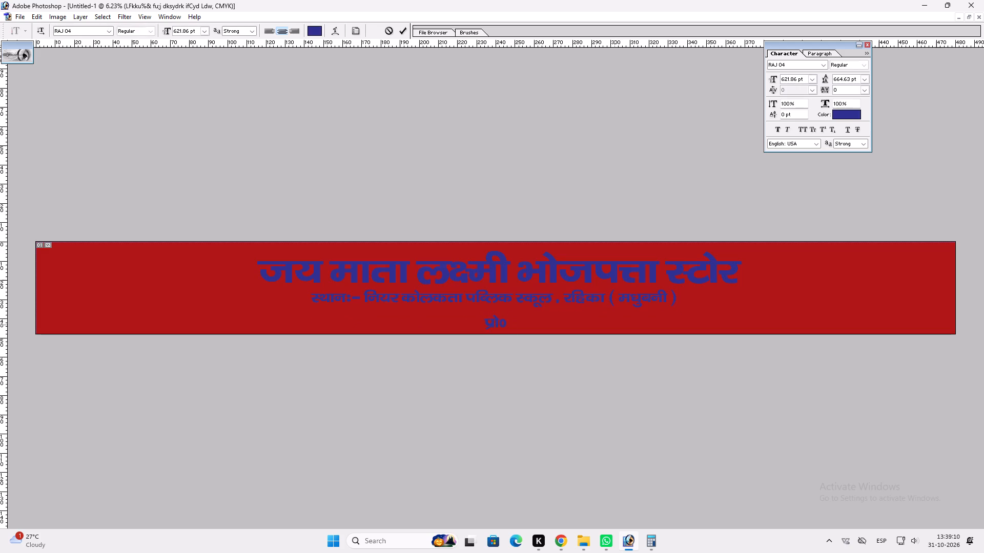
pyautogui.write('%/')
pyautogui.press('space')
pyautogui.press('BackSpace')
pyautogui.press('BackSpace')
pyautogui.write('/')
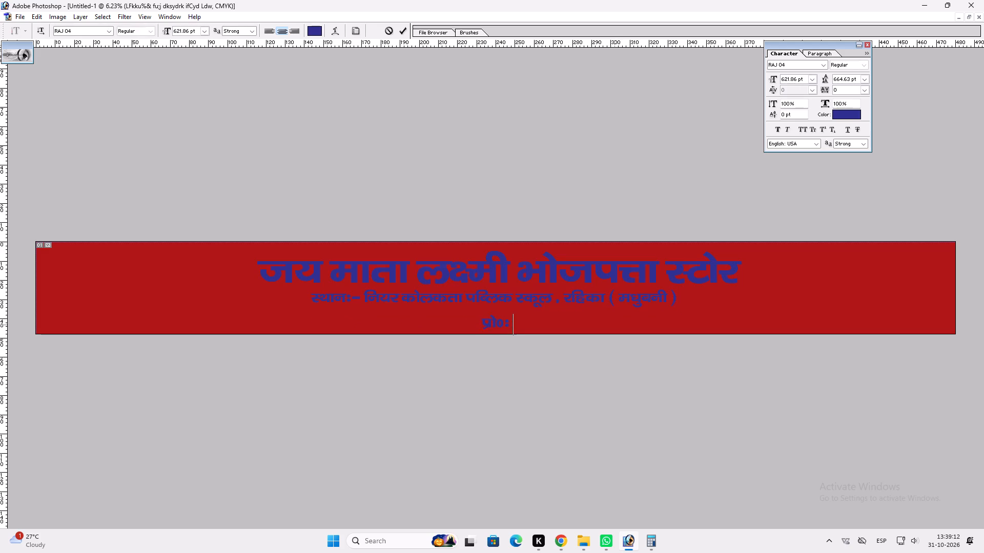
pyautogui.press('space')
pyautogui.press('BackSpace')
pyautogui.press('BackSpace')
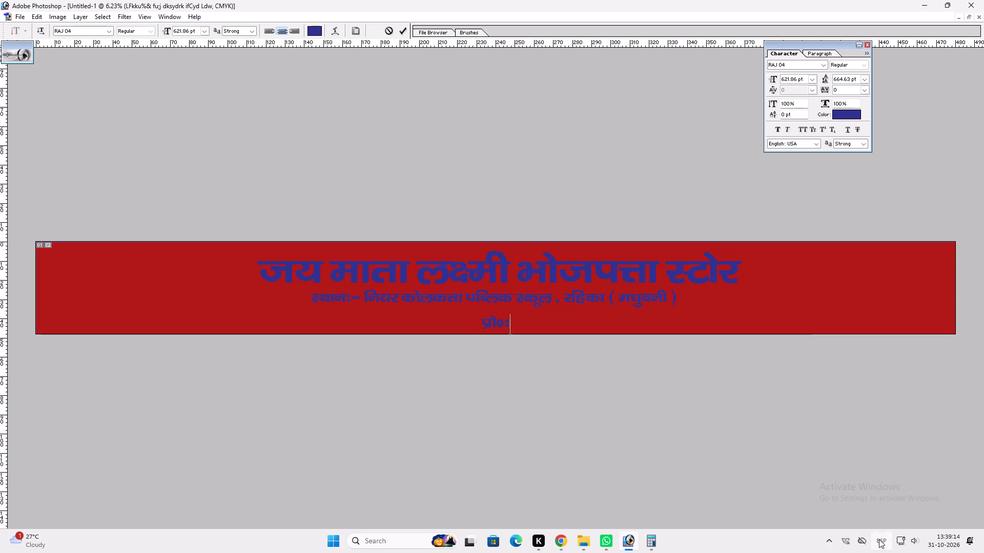
# Switch the input language to English (India) and continue the bottom line with a dash, the proprietor's name and a comma.
pyautogui.click(879, 539)
pyautogui.click(828, 396)
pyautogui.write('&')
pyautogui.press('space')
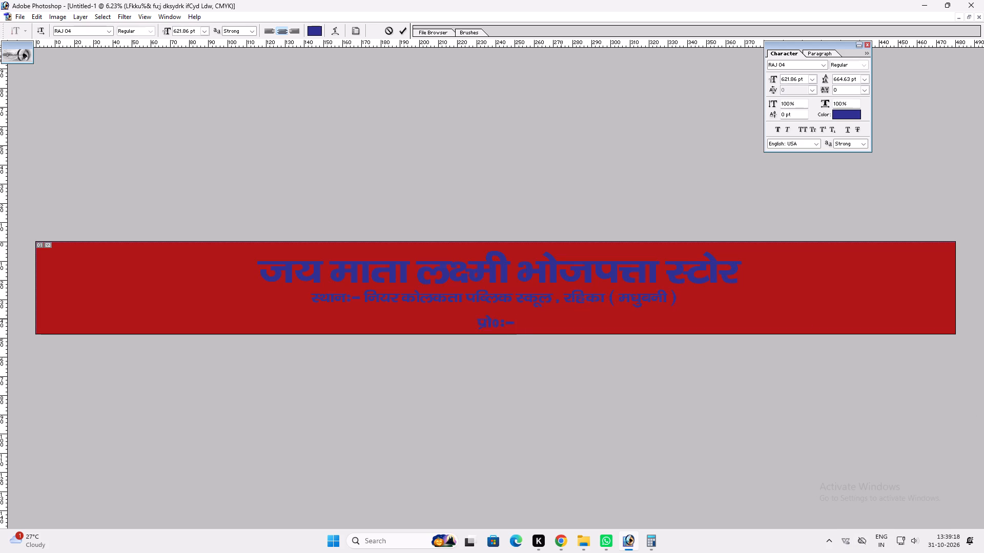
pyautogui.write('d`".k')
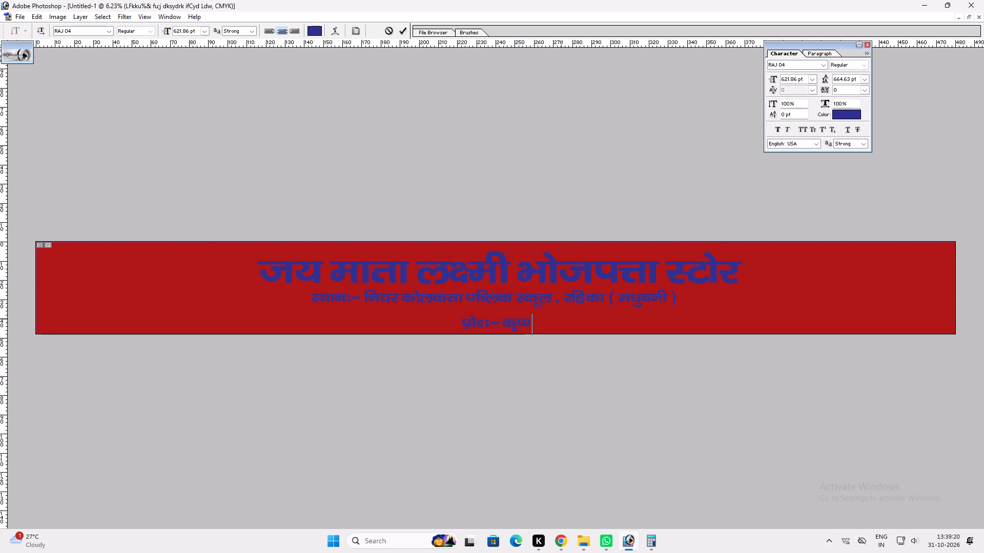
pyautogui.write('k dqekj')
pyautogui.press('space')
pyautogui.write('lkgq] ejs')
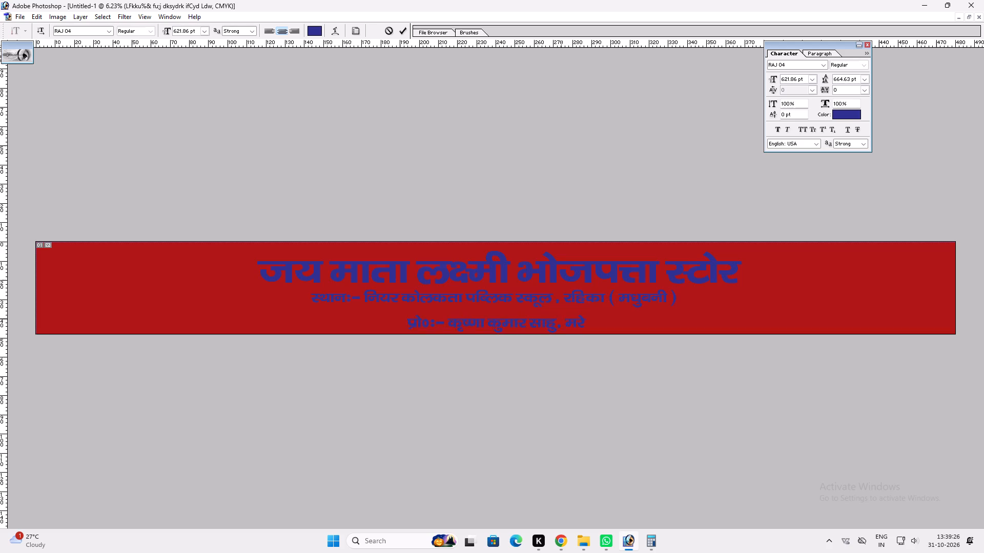
# Correct the end of the bottom line to the label "मो०ः-" and enter the mobile number after it.
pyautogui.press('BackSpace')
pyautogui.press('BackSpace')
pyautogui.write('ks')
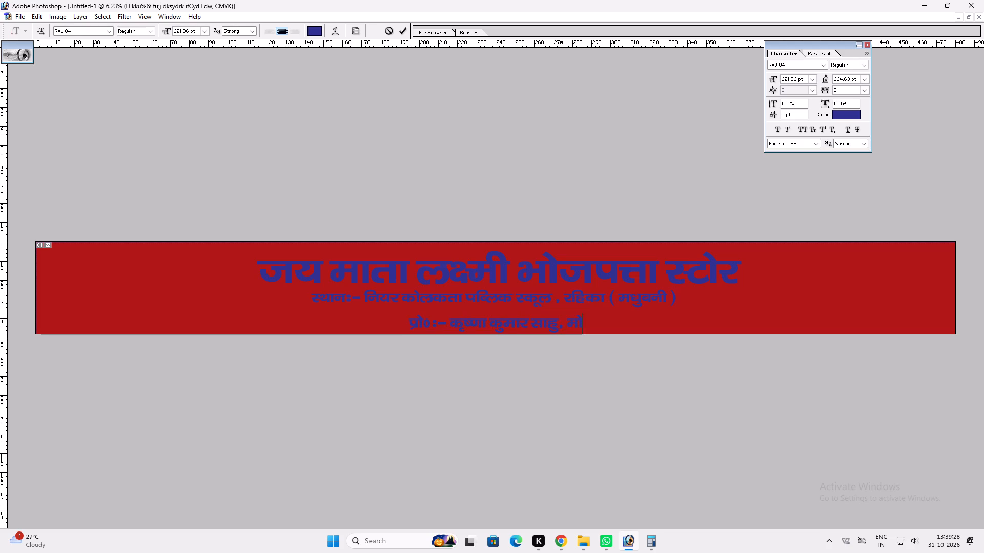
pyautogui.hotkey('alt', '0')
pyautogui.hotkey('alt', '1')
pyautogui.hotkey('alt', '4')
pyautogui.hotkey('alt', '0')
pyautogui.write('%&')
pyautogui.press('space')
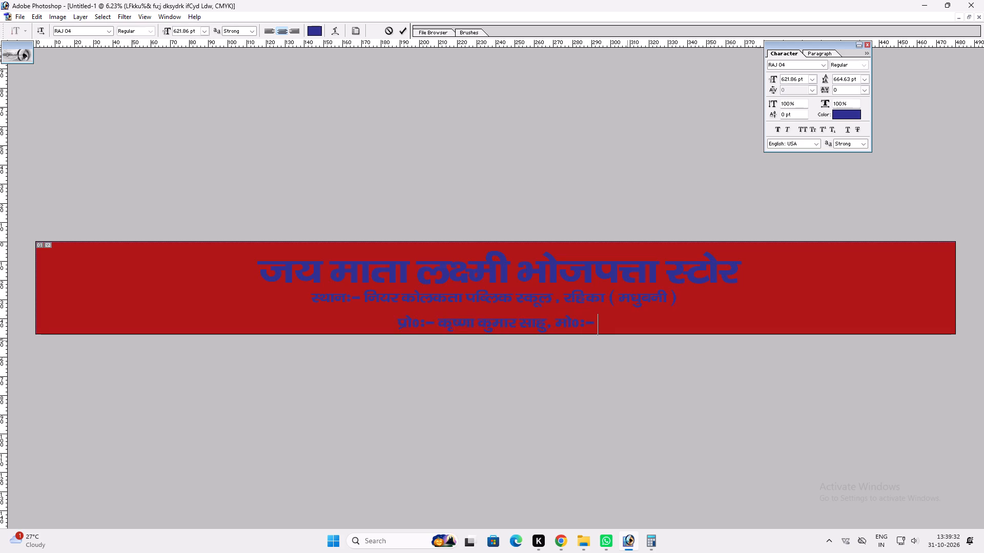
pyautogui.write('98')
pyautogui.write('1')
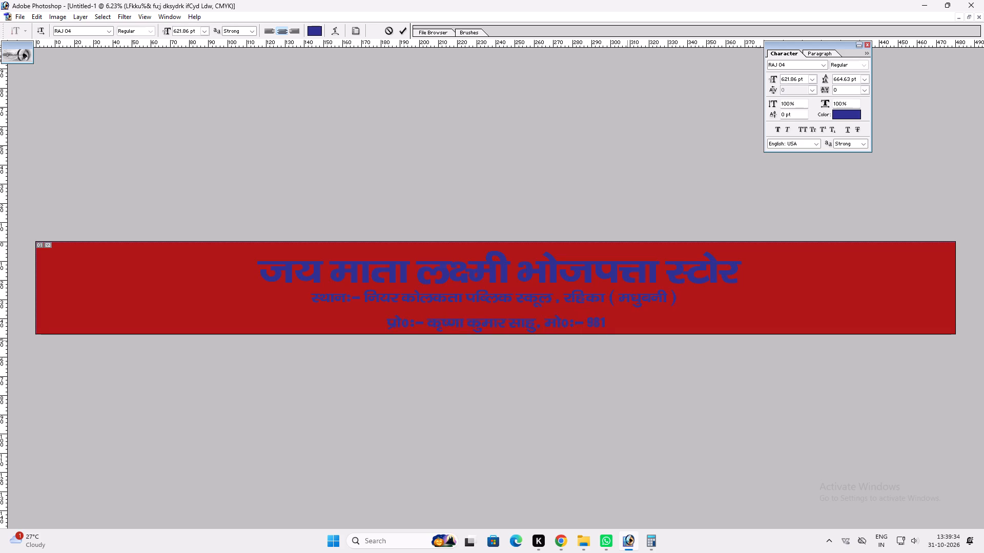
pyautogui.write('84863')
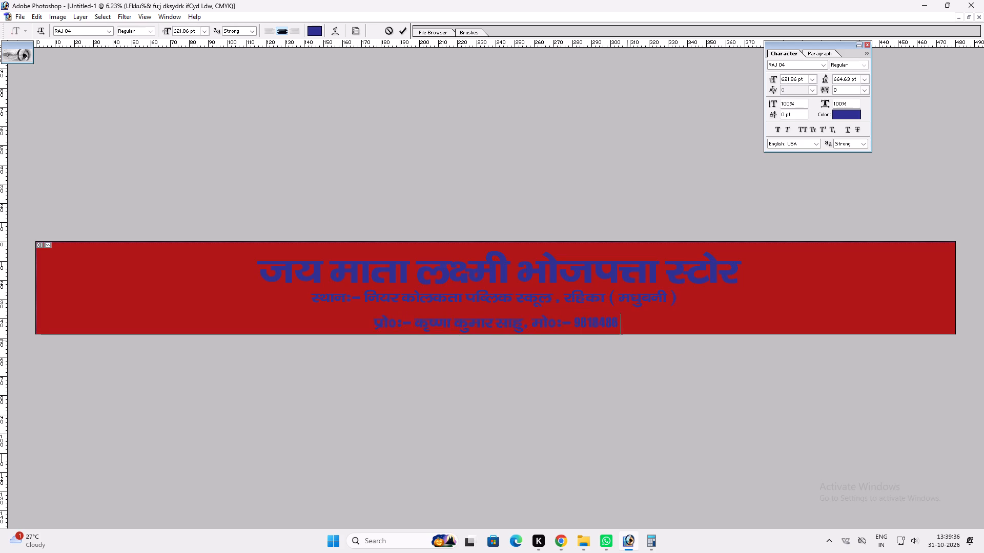
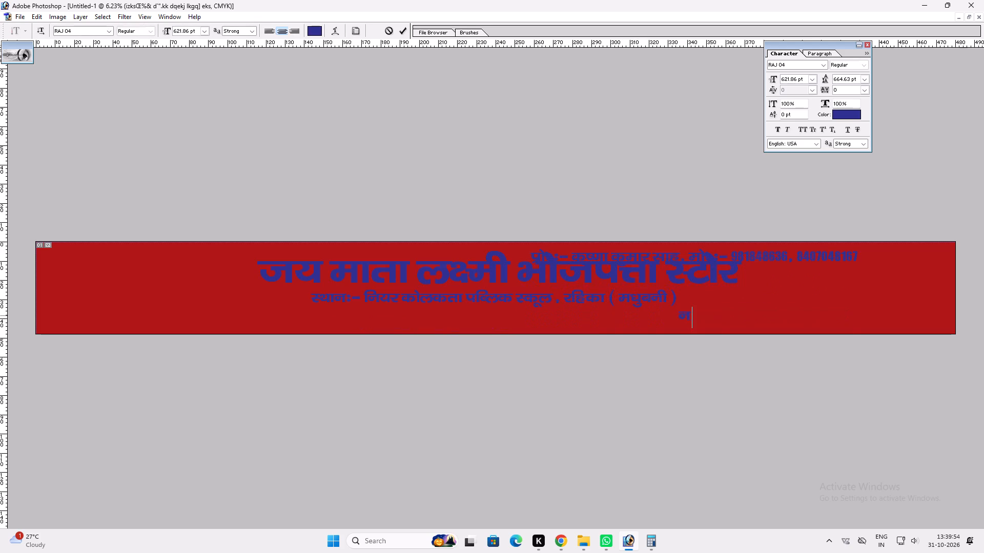
# Enter "नोटः- किसी भी अवसर पर पत्ता" as the note line near the banner's lower edge.
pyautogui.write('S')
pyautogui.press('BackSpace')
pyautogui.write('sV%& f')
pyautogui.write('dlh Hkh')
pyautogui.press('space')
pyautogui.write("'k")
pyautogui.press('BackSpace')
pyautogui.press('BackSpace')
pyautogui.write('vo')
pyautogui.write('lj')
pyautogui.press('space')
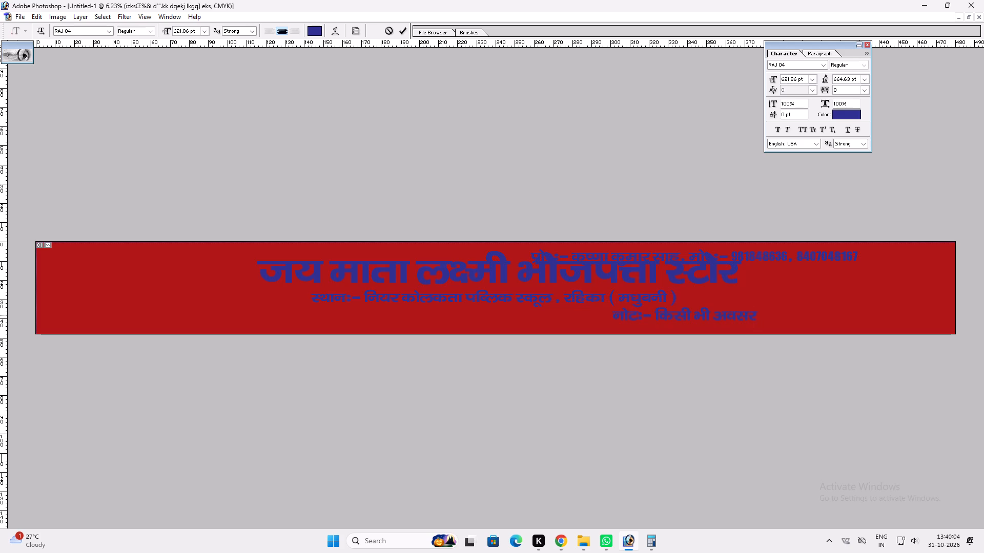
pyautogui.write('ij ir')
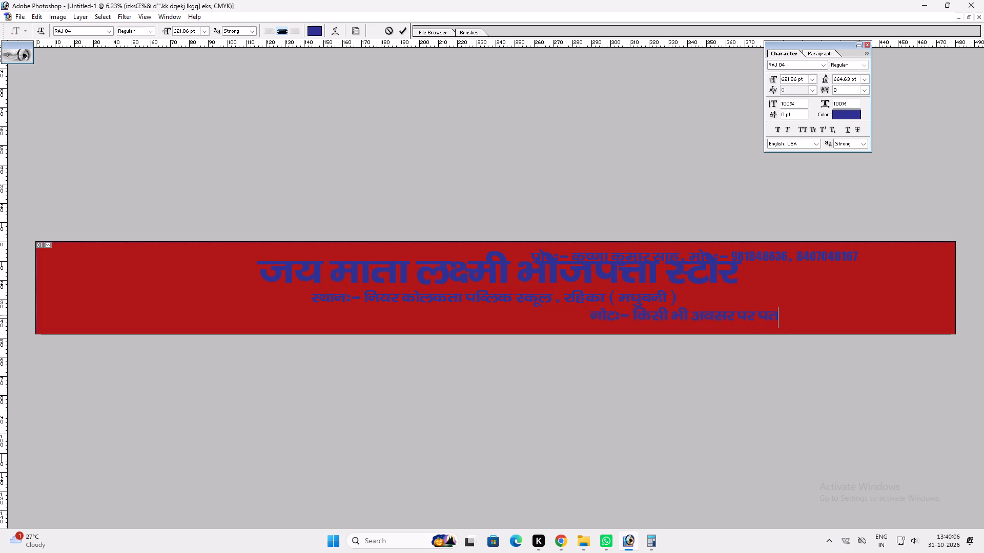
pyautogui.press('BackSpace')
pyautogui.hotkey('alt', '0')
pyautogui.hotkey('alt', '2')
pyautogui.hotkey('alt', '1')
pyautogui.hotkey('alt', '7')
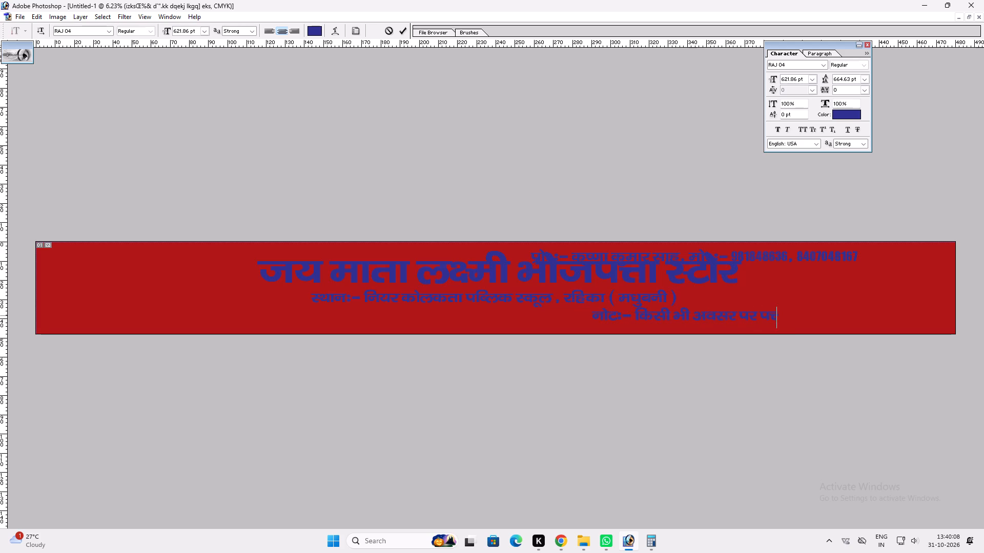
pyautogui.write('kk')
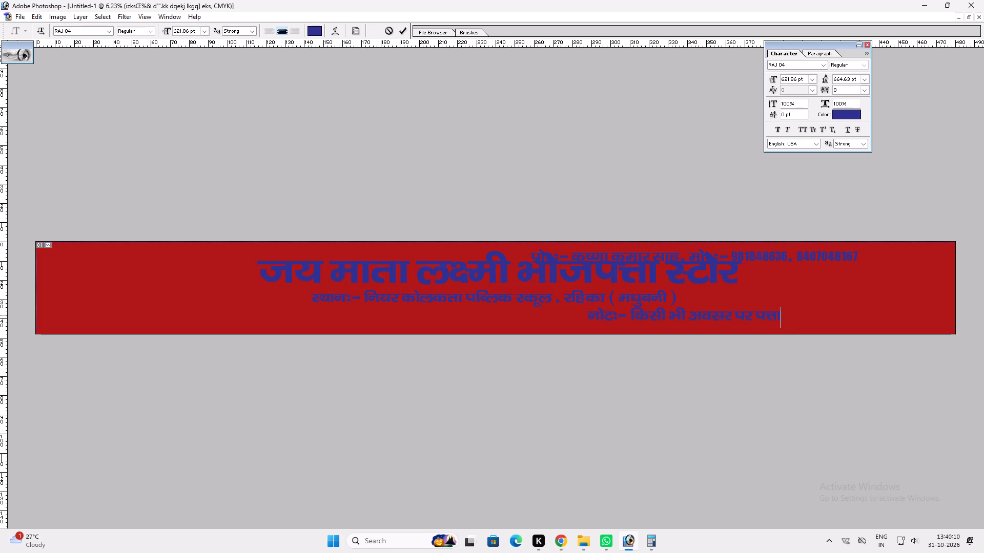
# Continue the note line after "पत्ता" with the word "ग्लिास".
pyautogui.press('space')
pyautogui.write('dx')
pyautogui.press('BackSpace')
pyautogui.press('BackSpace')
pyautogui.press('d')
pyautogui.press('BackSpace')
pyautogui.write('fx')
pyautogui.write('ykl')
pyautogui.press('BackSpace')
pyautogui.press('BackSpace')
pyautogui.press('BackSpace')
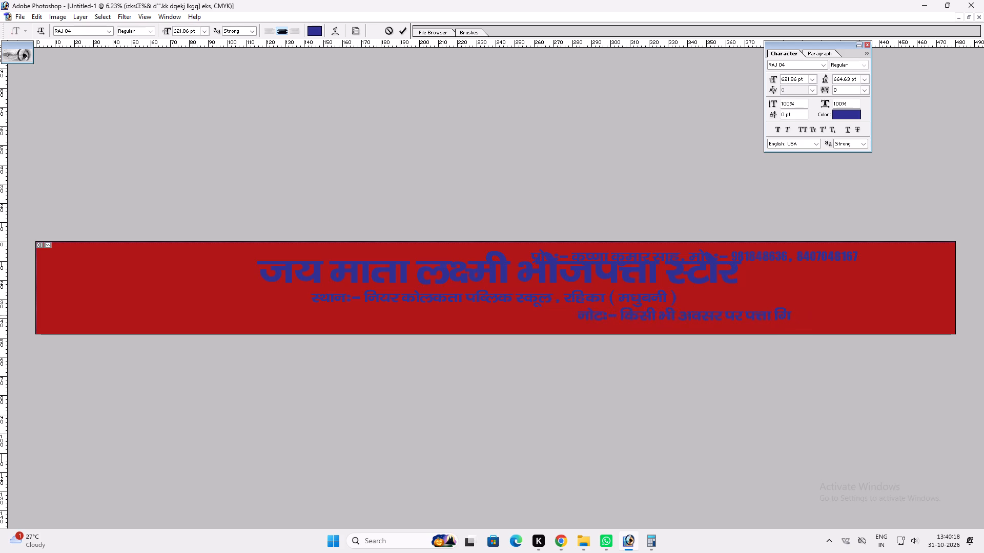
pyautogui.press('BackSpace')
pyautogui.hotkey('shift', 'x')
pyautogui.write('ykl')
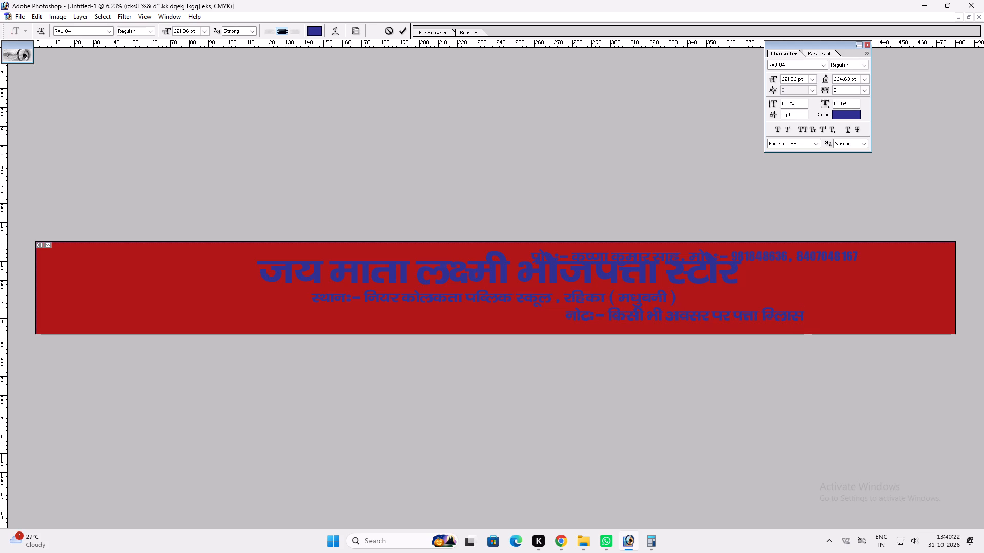
# Insert "भोजन" before "पत्ता" in the note line and add a comma after "पत्ता".
pyautogui.click(736, 316)
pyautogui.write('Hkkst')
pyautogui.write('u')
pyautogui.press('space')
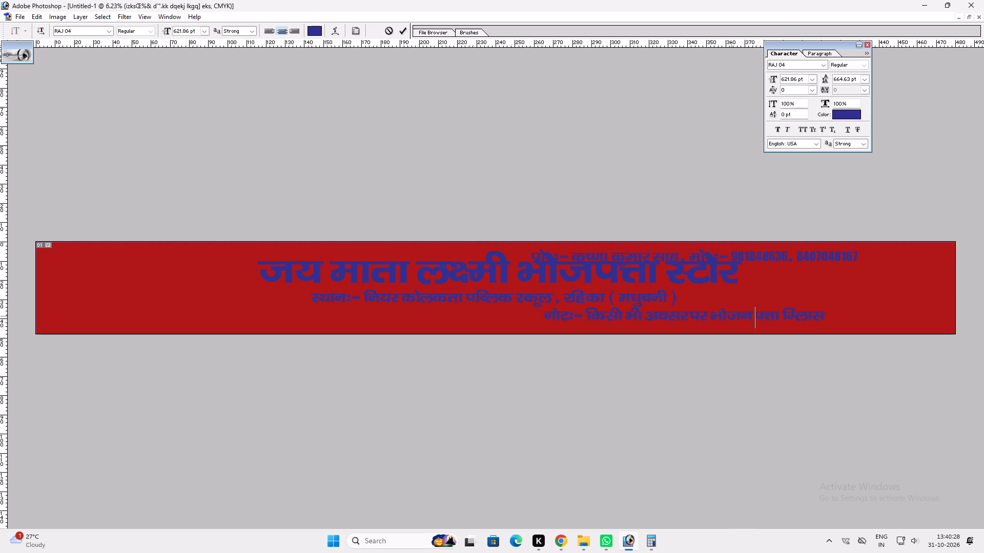
pyautogui.click(782, 316)
pyautogui.press(']')
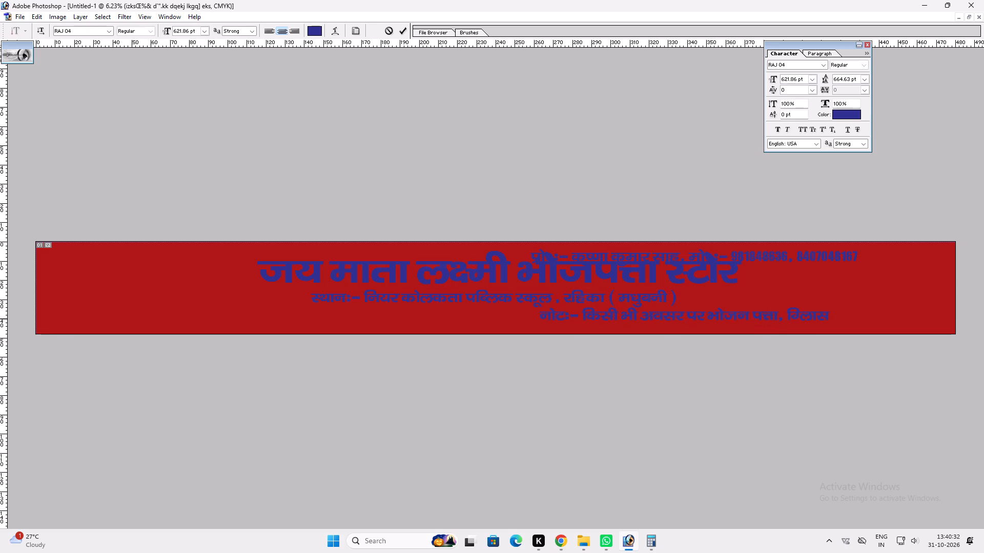
# Append ", चाय कप" to the end of the note line and move the line back beneath the address line.
pyautogui.click(829, 316)
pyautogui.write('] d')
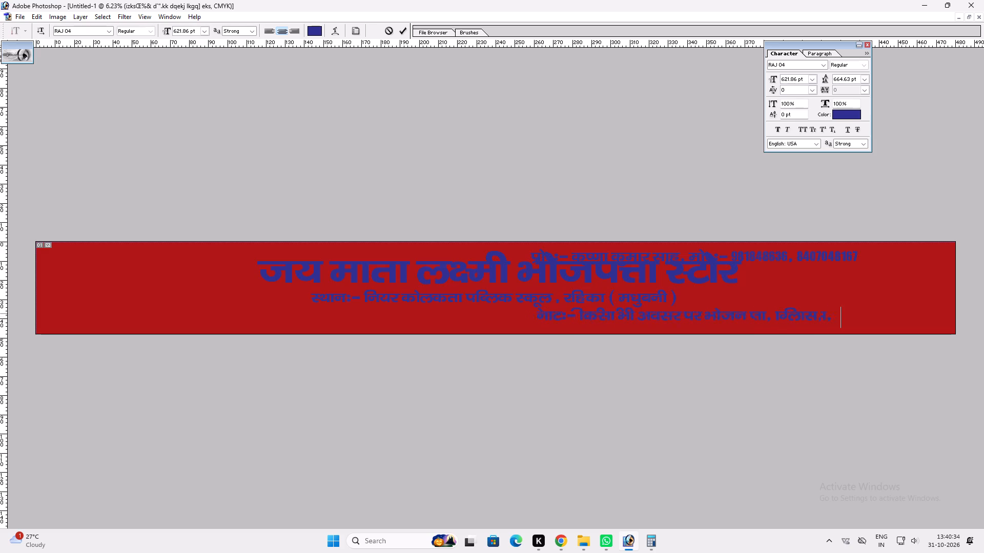
pyautogui.moveTo(881, 311); pyautogui.dragTo(876, 311)
pyautogui.press('BackSpace')
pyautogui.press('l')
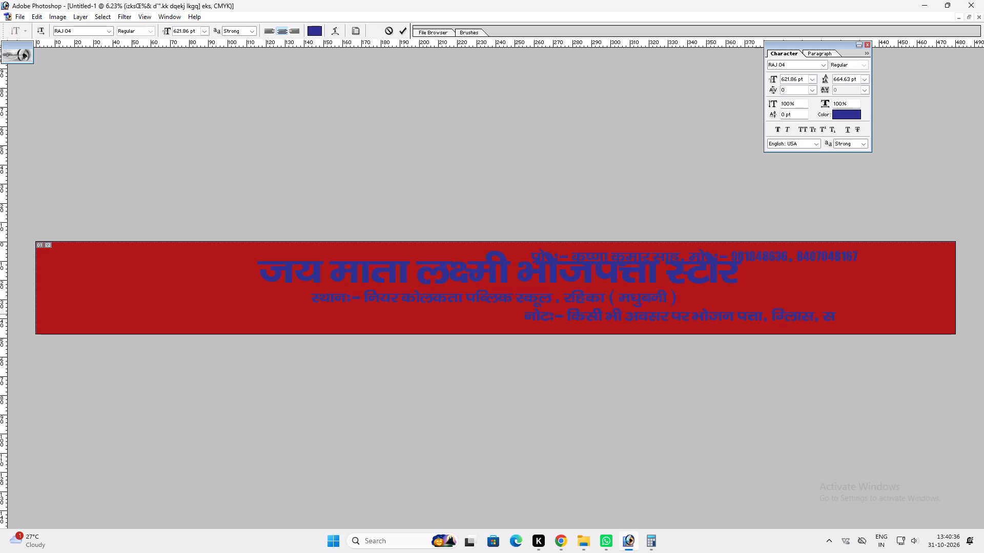
pyautogui.press('BackSpace')
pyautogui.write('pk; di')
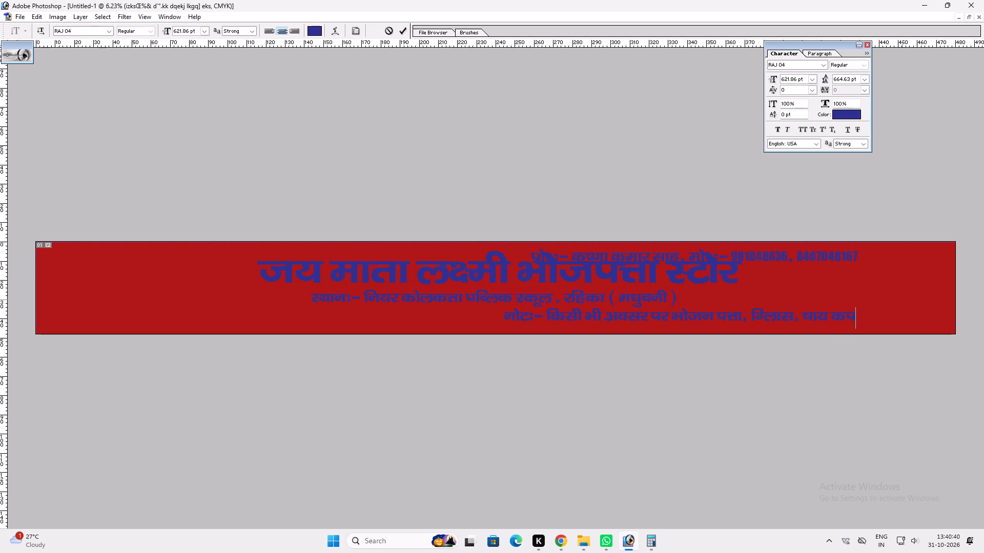
pyautogui.moveTo(905, 297); pyautogui.dragTo(772, 302)
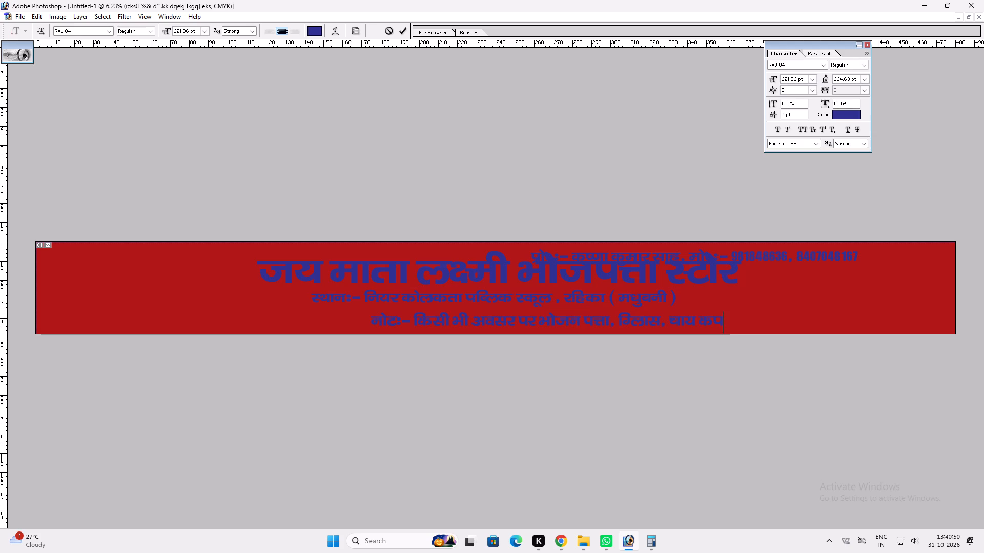
# Complete the note line with ", कटोरी के थौक एवं खुदरा विक्रेता ।".
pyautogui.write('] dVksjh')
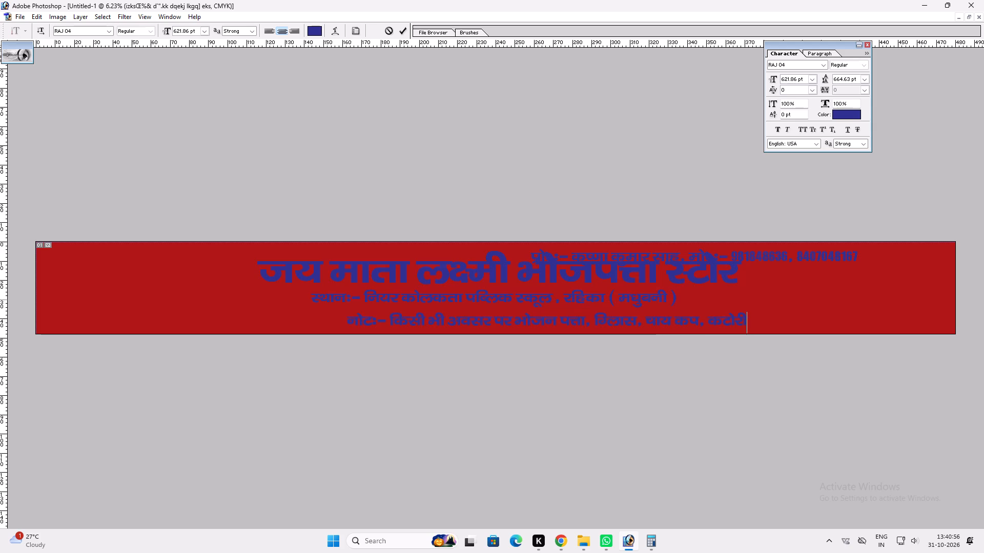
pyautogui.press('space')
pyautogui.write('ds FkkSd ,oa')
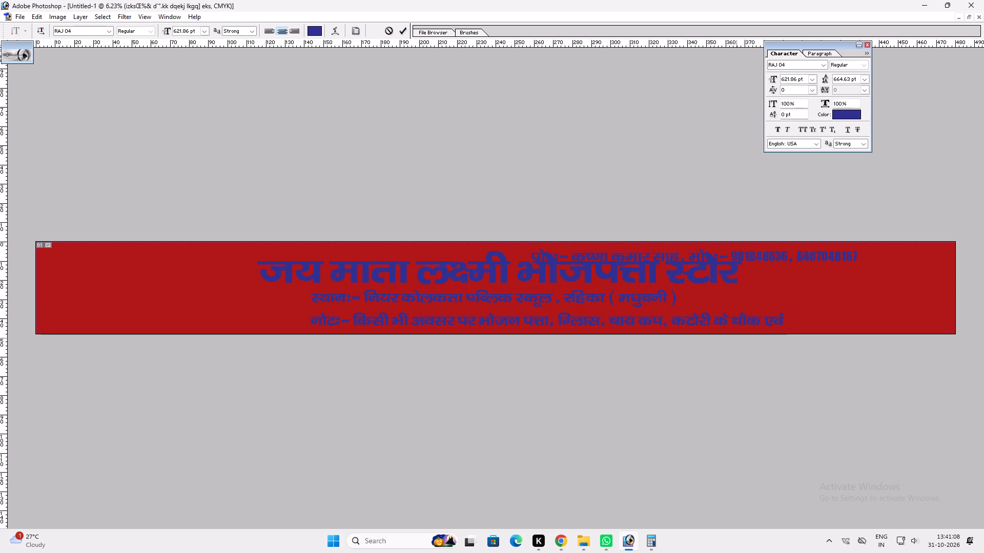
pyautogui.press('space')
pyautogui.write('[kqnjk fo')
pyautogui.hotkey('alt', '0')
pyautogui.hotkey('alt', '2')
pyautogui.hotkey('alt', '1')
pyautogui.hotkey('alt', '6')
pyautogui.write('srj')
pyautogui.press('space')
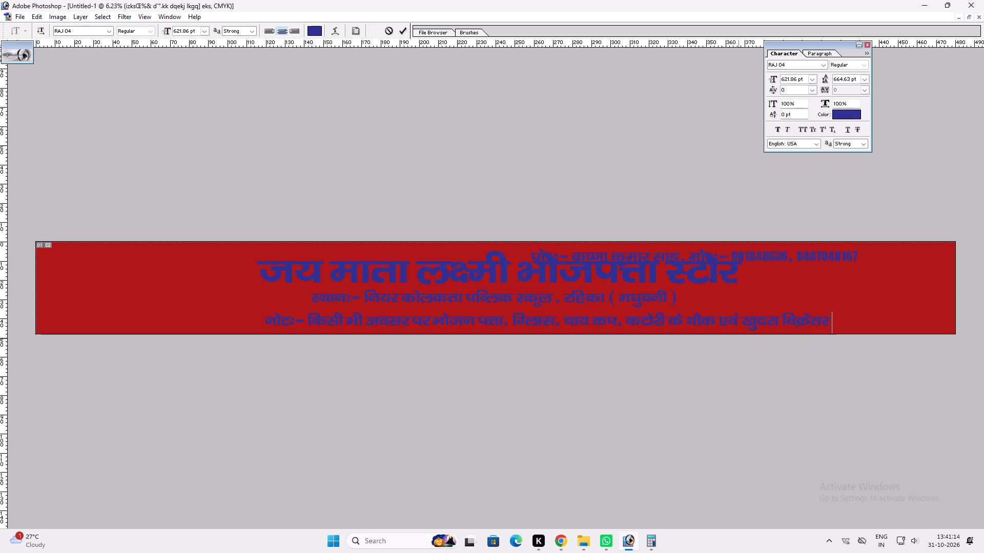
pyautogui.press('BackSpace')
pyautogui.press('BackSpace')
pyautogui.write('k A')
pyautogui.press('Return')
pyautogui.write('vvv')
# Copy a full-width strip of the background along the banner's lower edge and paste it as a new layer.
pyautogui.scroll(1, 745, 322)
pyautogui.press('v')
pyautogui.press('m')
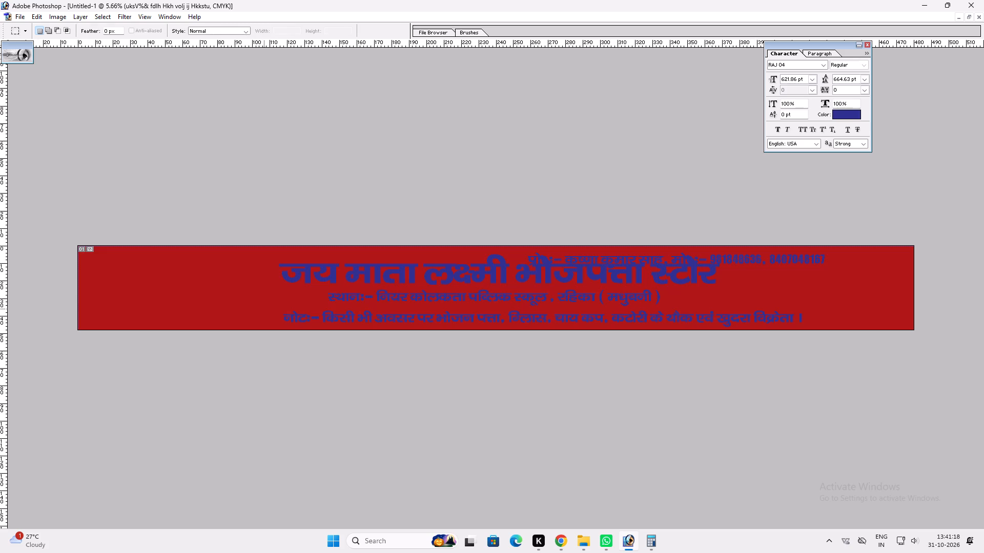
pyautogui.moveTo(67, 317); pyautogui.dragTo(950, 351)
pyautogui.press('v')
pyautogui.rightClick(858, 299)
pyautogui.click(882, 314)
pyautogui.hotkey('ctrl', 'c')
pyautogui.hotkey('ctrl', 'v')
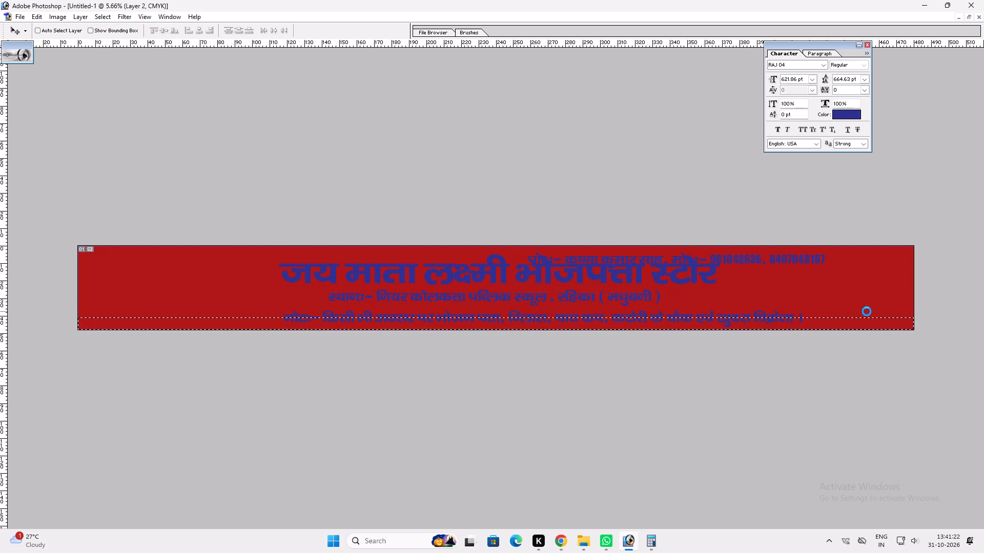
# Raise the pasted strip one layer and stretch it upward to about 11 inches tall behind the note line.
pyautogui.hotkey('ctrl', ']')
pyautogui.hotkey('ctrl', 't')
pyautogui.keyDown('shift'); pyautogui.moveTo(828, 314); pyautogui.dragTo(831, 307); pyautogui.keyUp('shift')
pyautogui.hotkey('shift', 'Return')
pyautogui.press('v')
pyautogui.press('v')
# Move the note line to the strip's left end and enlarge it to about 317 inches wide.
pyautogui.keyDown('ctrl'); pyautogui.click(791, 317); pyautogui.keyUp('ctrl')
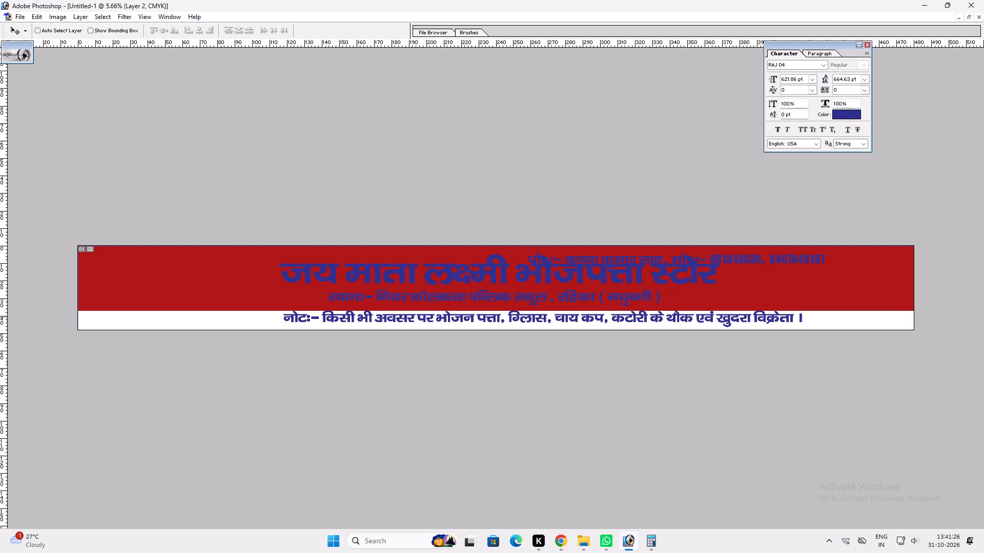
pyautogui.moveTo(791, 317); pyautogui.dragTo(599, 320)
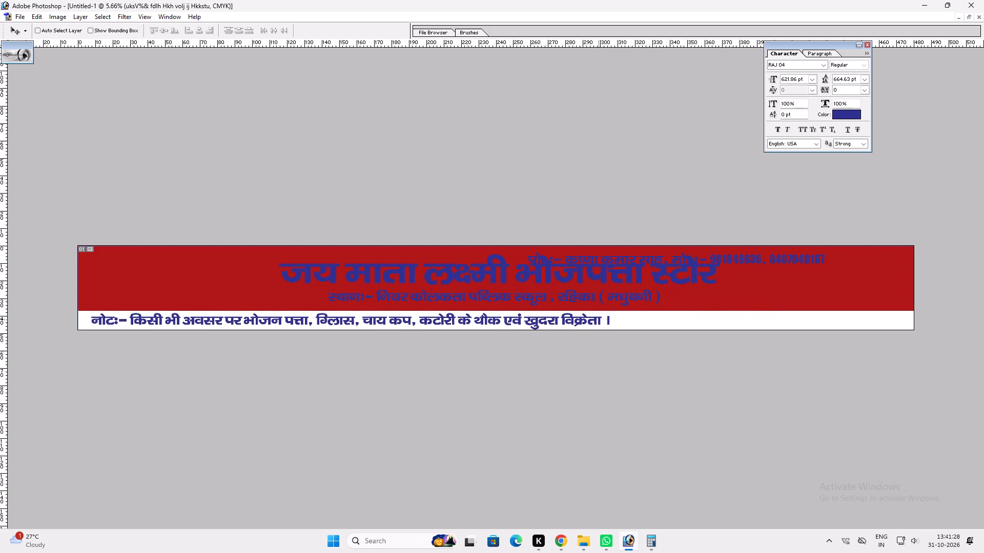
pyautogui.moveTo(599, 320); pyautogui.dragTo(594, 317)
pyautogui.hotkey('ctrl', 't')
pyautogui.keyDown('shift'); pyautogui.moveTo(609, 318); pyautogui.dragTo(642, 315); pyautogui.keyUp('shift')
pyautogui.hotkey('shift', 'Return')
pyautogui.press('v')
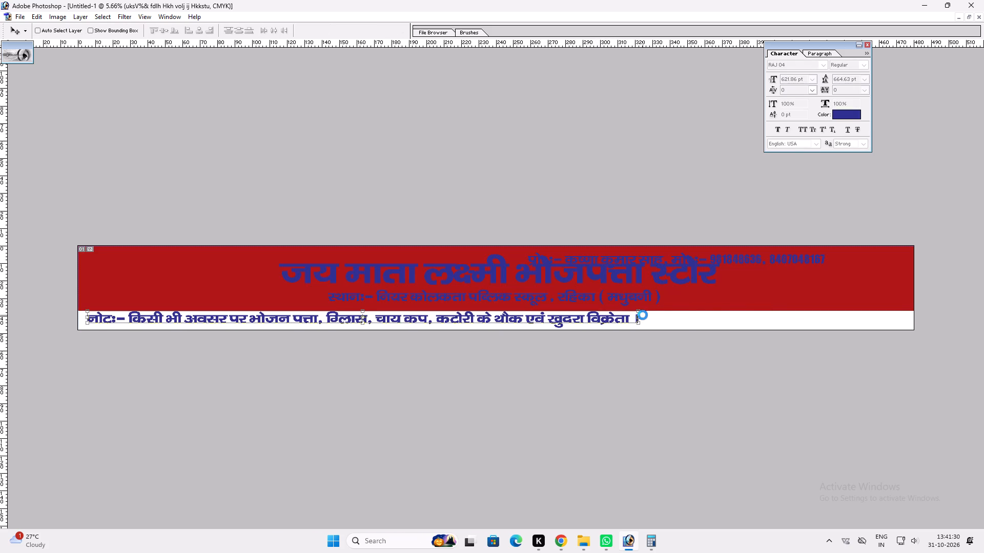
# Apply a yellow Color Overlay with 0% magenta to the bottom strip.
pyautogui.keyDown('ctrl'); pyautogui.click(660, 317); pyautogui.keyUp('ctrl')
pyautogui.hotkey('alt', 'l')
pyautogui.hotkey('alt', 'y')
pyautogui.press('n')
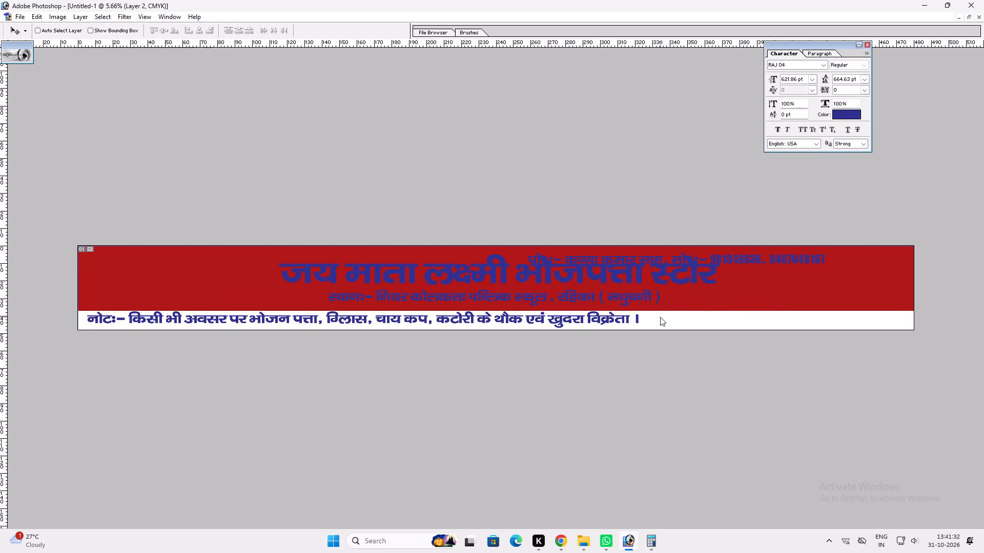
pyautogui.click(763, 356)
pyautogui.click(761, 359)
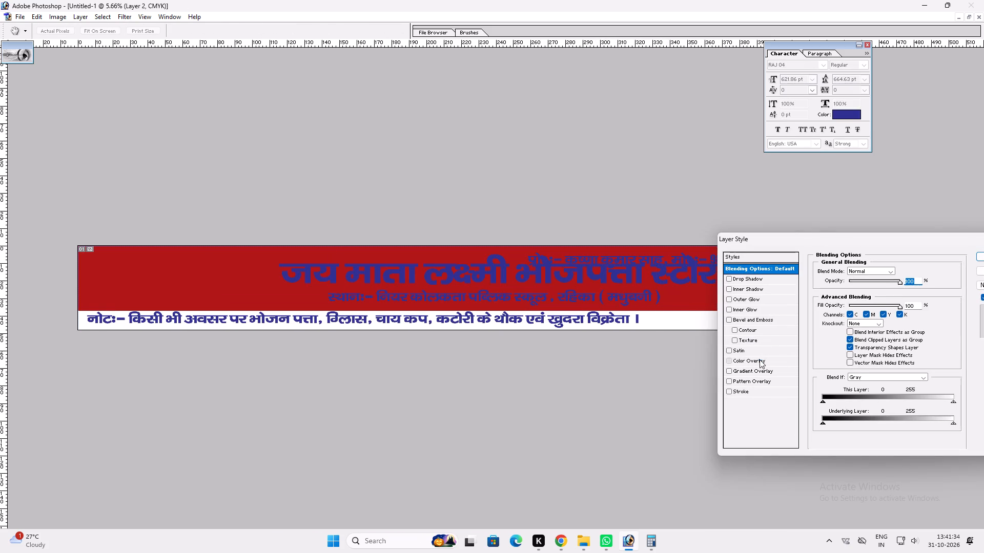
pyautogui.click(905, 270)
pyautogui.press('Tab')
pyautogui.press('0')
pyautogui.press('Return')
pyautogui.press('Return')
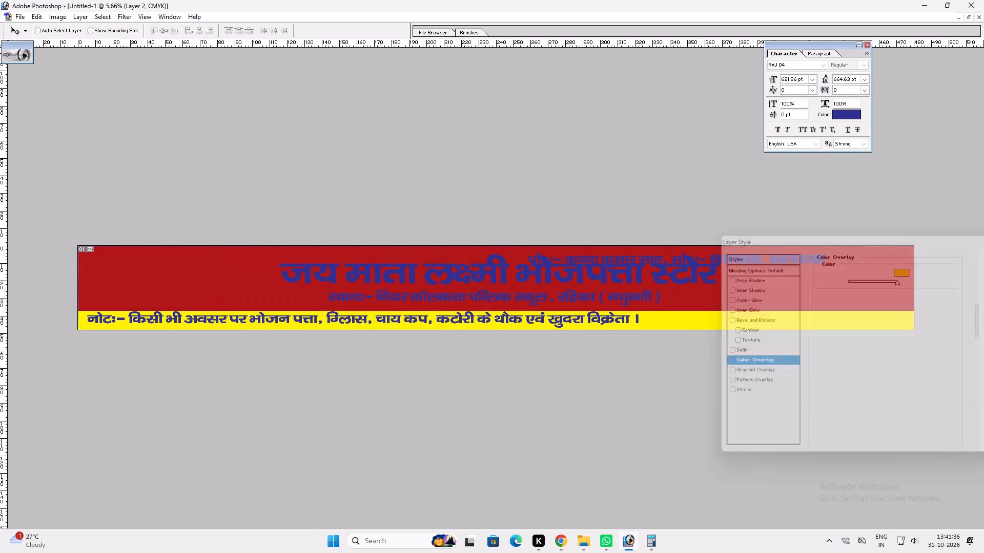
# Stretch the yellow strip's upper edge slightly upward.
pyautogui.hotkey('ctrl', 't')
pyautogui.moveTo(700, 310); pyautogui.dragTo(705, 309)
pyautogui.hotkey('shift', 'Return')
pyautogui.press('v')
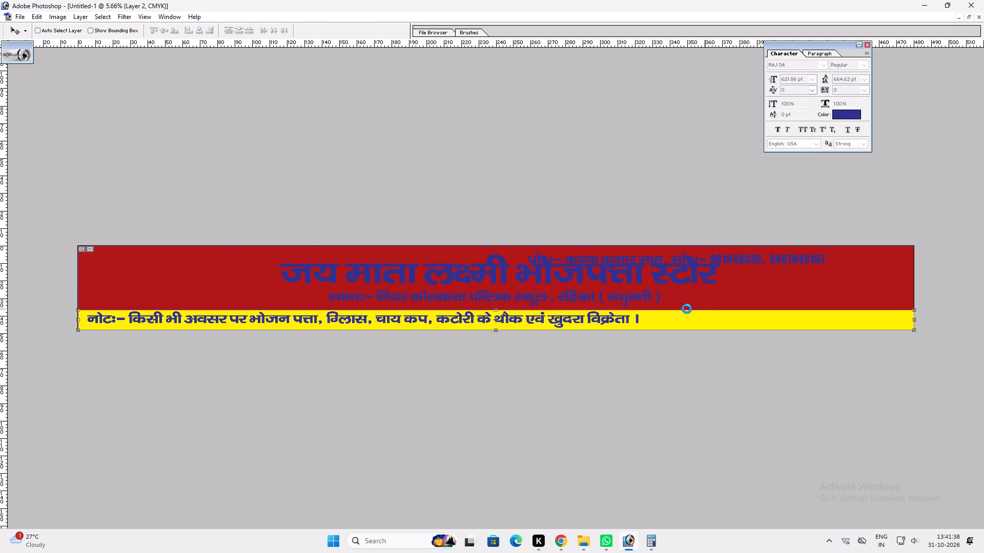
# Apply a fully saturated bright red Color Overlay to the note line.
pyautogui.keyDown('ctrl'); pyautogui.click(628, 317); pyautogui.keyUp('ctrl')
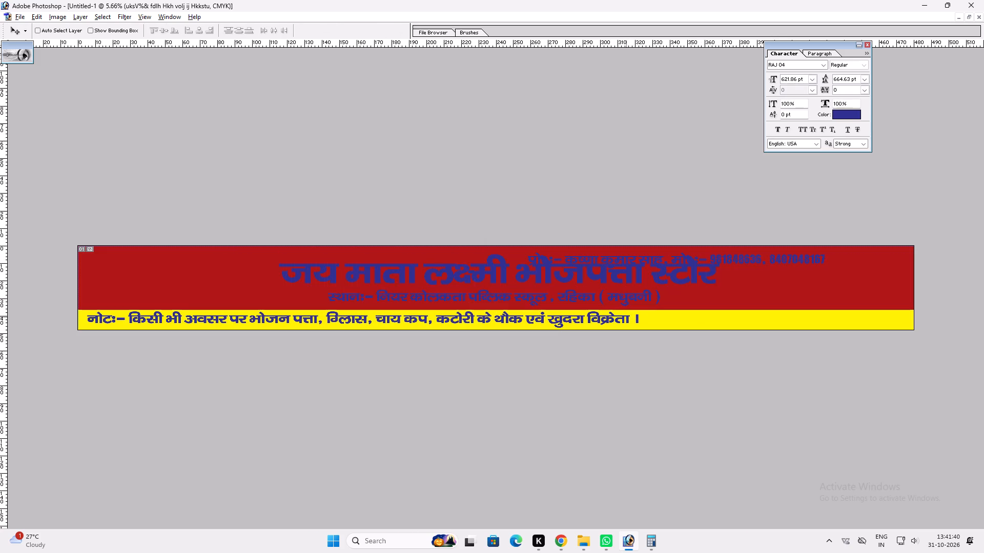
pyautogui.hotkey('alt', 'l')
pyautogui.hotkey('alt', 'y')
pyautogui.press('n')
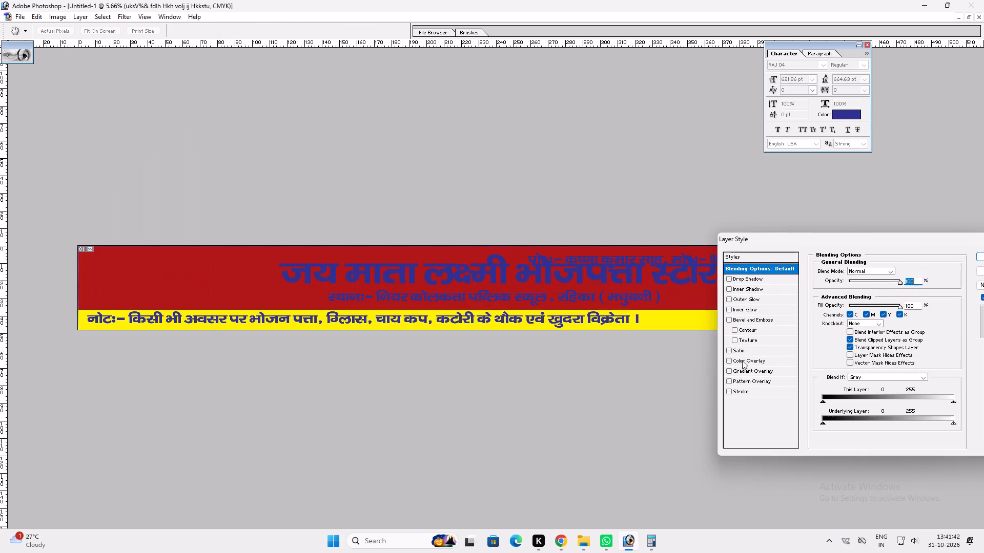
pyautogui.click(747, 361)
pyautogui.click(900, 271)
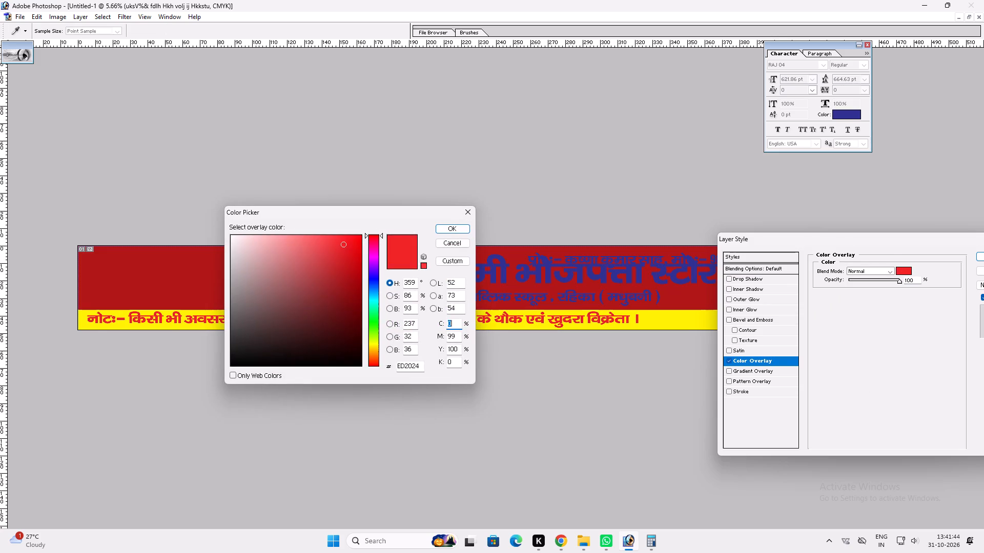
pyautogui.moveTo(323, 339); pyautogui.dragTo(459, 415)
pyautogui.click(302, 275)
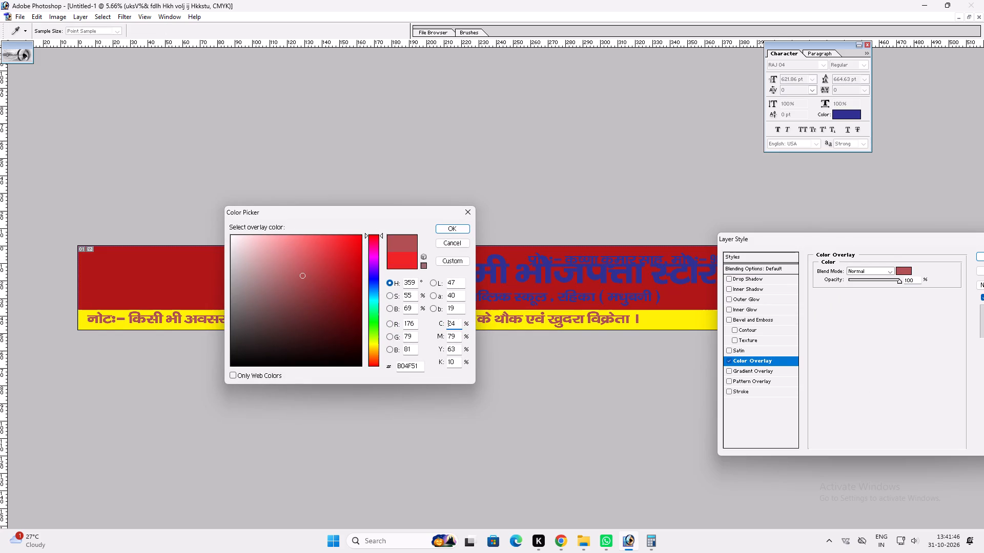
pyautogui.moveTo(325, 265); pyautogui.dragTo(406, 180)
pyautogui.moveTo(353, 245); pyautogui.dragTo(385, 196)
pyautogui.press('Return')
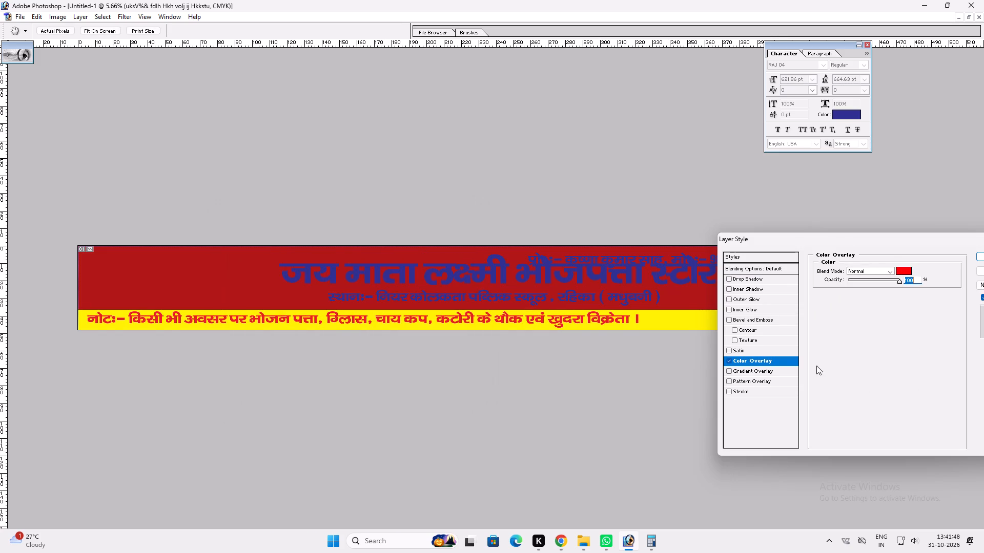
# Add a white outside Stroke to the note line and apply the layer style.
pyautogui.click(744, 392)
pyautogui.click(836, 327)
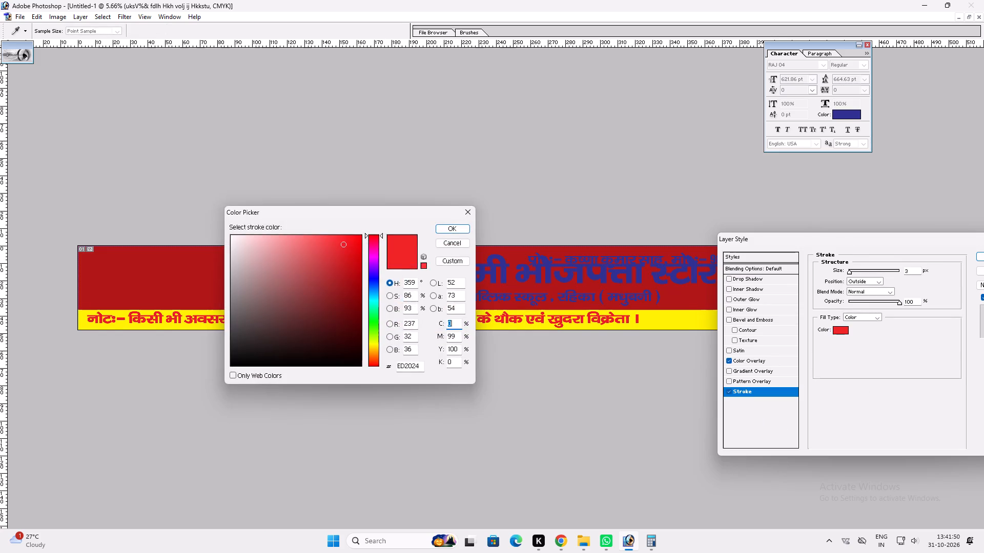
pyautogui.moveTo(266, 275); pyautogui.dragTo(77, 157)
pyautogui.press('Return')
pyautogui.scroll(15, 857, 352)
pyautogui.press('Return')
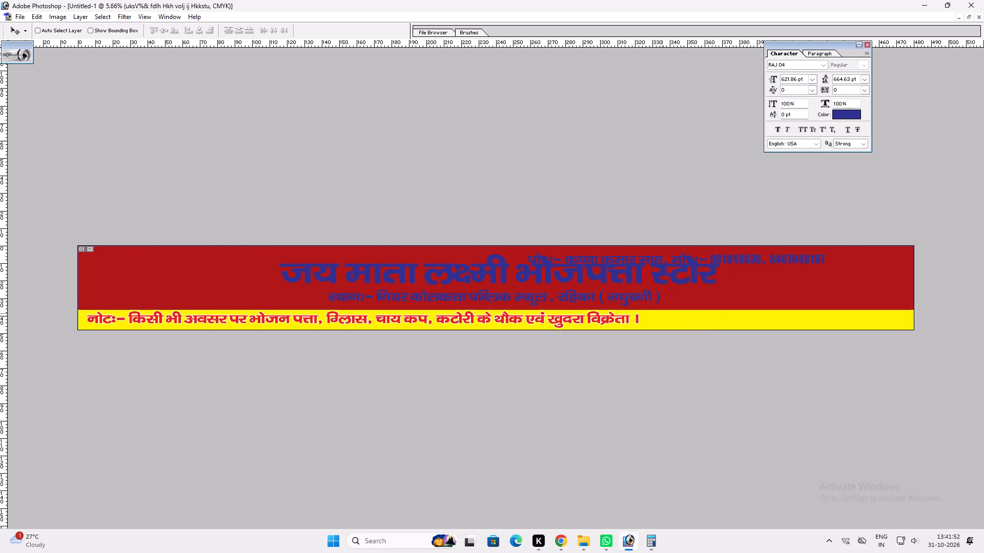
# Stretch the note line slightly wider and centre it vertically within the yellow strip.
pyautogui.hotkey('ctrl', 't')
pyautogui.keyDown('shift'); pyautogui.moveTo(639, 315); pyautogui.dragTo(669, 313); pyautogui.keyUp('shift')
pyautogui.hotkey('shift', 'Return')
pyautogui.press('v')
pyautogui.hotkey('ctrl', 't')
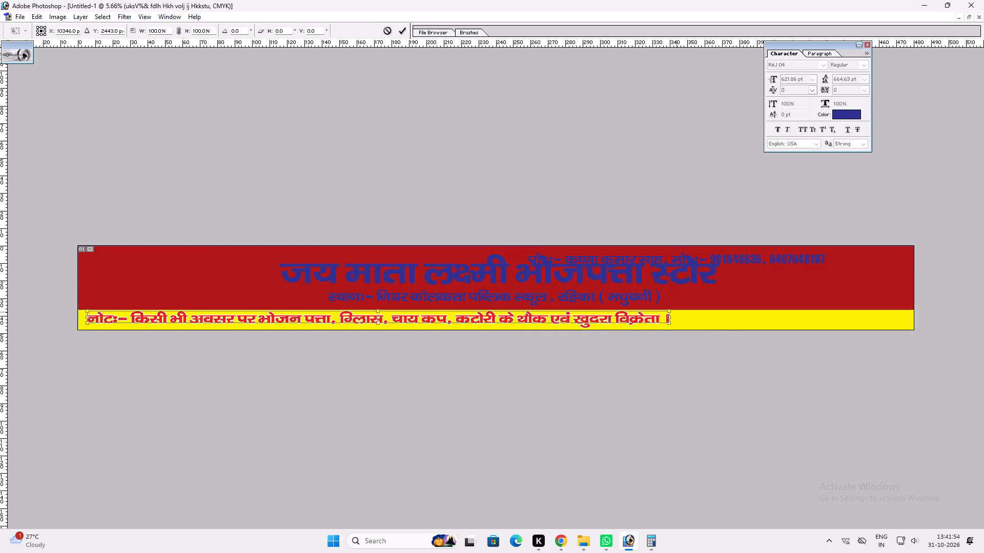
pyautogui.keyDown('shift'); pyautogui.moveTo(672, 311); pyautogui.dragTo(653, 314); pyautogui.keyUp('shift')
pyautogui.hotkey('shift', 'Return')
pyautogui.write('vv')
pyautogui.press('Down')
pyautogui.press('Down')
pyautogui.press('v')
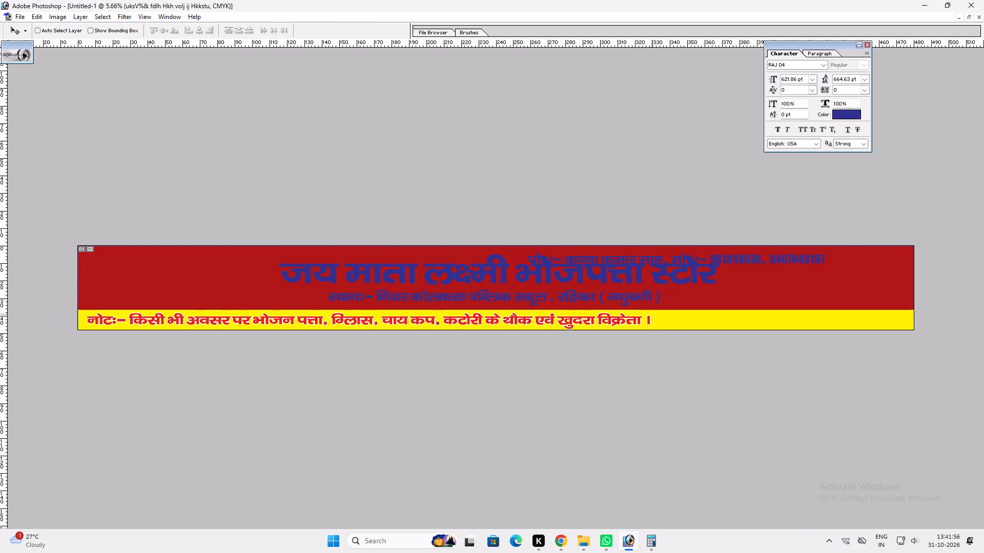
pyautogui.keyDown('shift'); pyautogui.click(643, 311); pyautogui.keyUp('shift')
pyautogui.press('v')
pyautogui.keyDown('ctrl'); pyautogui.click(678, 323); pyautogui.keyUp('ctrl')
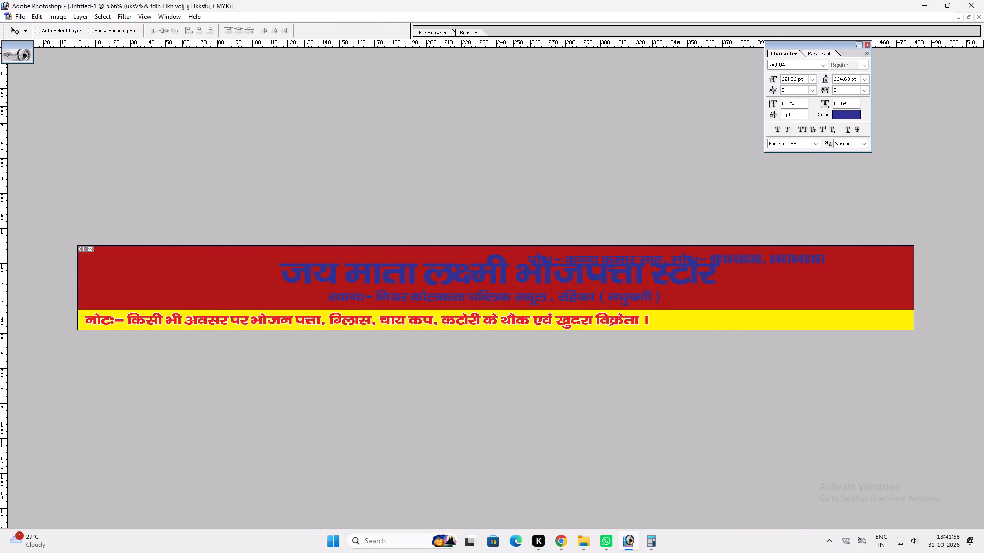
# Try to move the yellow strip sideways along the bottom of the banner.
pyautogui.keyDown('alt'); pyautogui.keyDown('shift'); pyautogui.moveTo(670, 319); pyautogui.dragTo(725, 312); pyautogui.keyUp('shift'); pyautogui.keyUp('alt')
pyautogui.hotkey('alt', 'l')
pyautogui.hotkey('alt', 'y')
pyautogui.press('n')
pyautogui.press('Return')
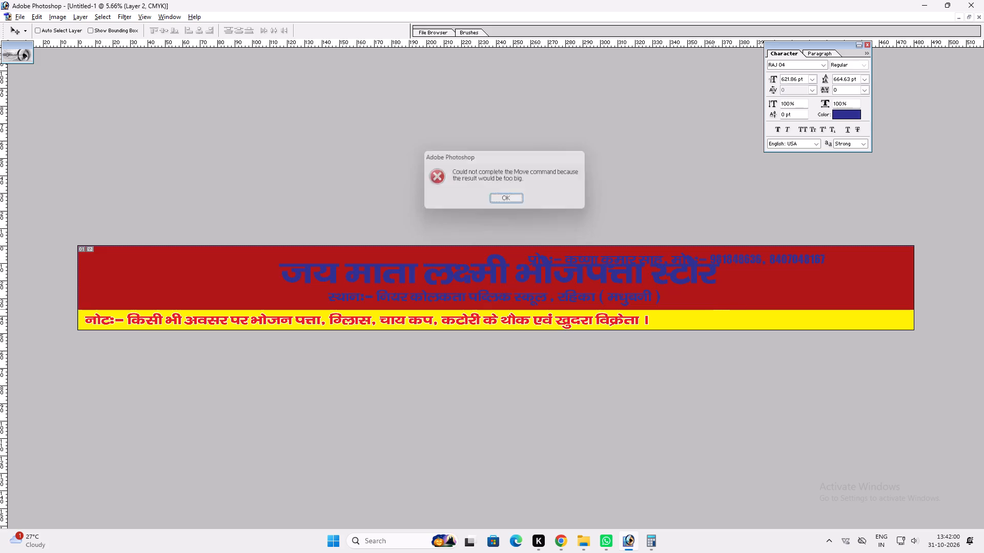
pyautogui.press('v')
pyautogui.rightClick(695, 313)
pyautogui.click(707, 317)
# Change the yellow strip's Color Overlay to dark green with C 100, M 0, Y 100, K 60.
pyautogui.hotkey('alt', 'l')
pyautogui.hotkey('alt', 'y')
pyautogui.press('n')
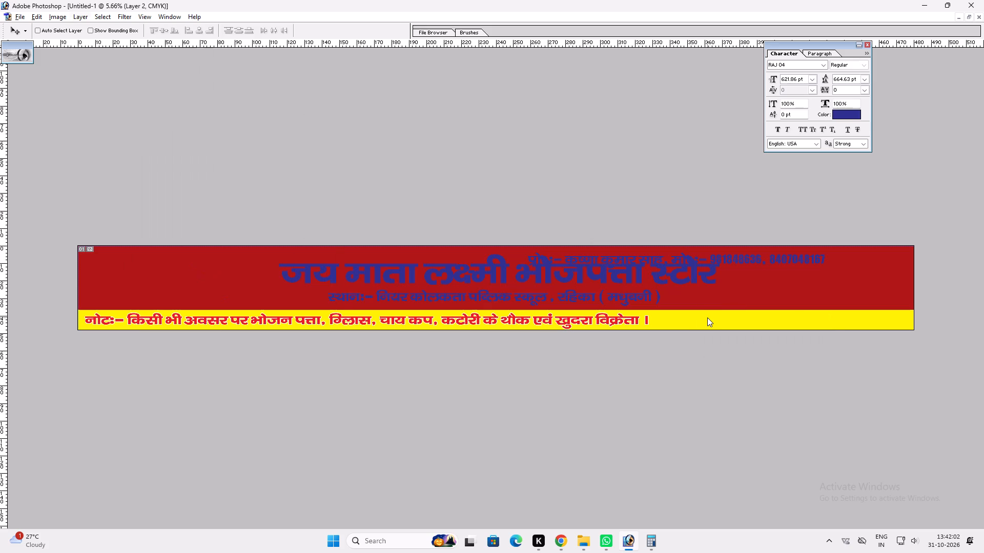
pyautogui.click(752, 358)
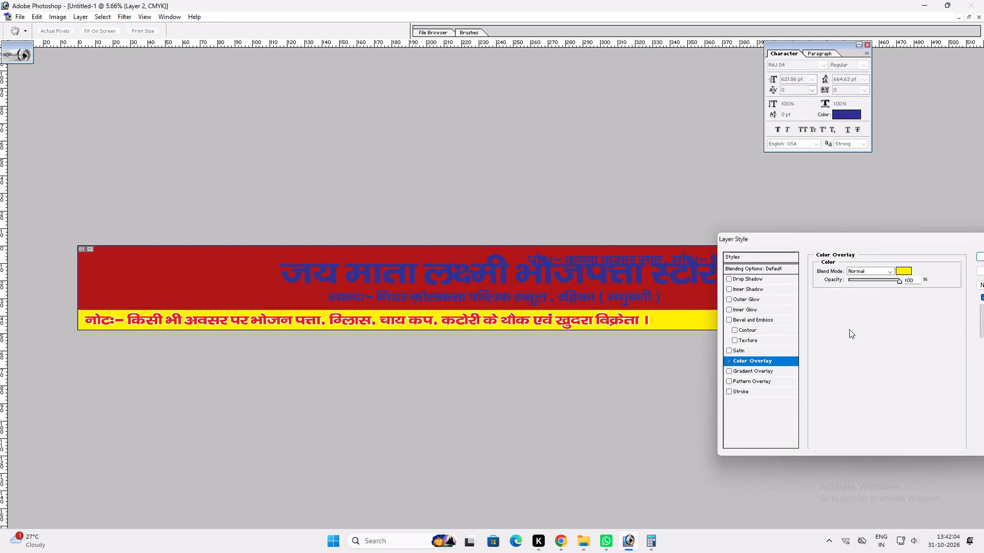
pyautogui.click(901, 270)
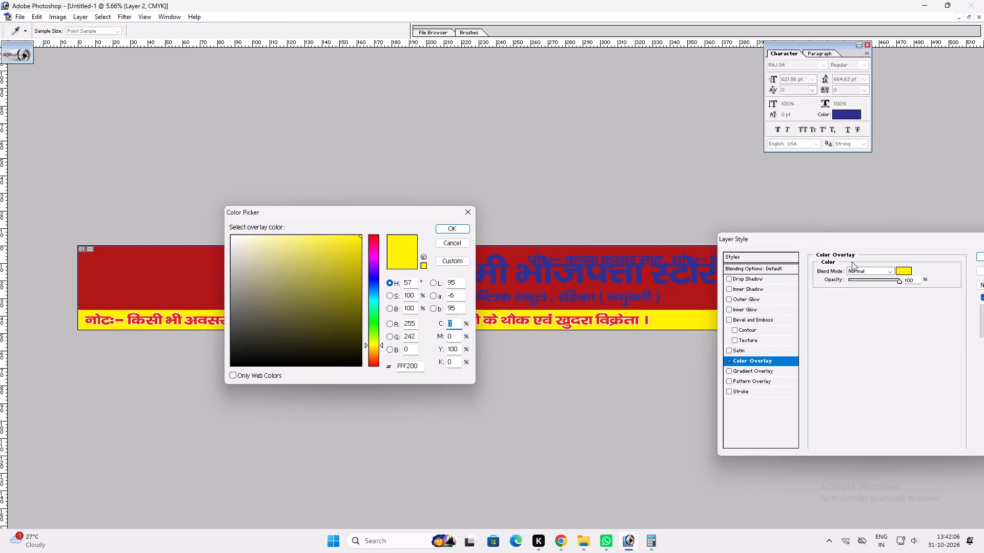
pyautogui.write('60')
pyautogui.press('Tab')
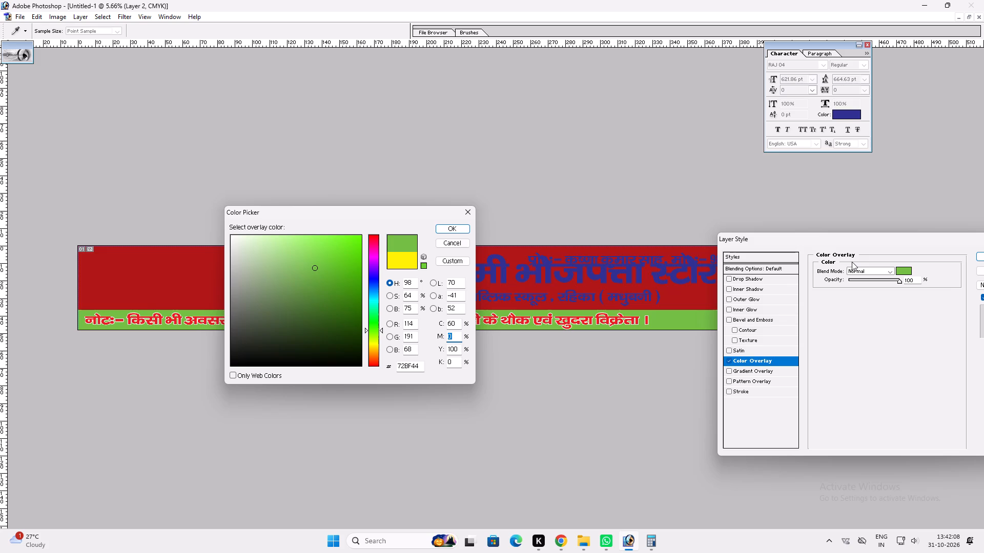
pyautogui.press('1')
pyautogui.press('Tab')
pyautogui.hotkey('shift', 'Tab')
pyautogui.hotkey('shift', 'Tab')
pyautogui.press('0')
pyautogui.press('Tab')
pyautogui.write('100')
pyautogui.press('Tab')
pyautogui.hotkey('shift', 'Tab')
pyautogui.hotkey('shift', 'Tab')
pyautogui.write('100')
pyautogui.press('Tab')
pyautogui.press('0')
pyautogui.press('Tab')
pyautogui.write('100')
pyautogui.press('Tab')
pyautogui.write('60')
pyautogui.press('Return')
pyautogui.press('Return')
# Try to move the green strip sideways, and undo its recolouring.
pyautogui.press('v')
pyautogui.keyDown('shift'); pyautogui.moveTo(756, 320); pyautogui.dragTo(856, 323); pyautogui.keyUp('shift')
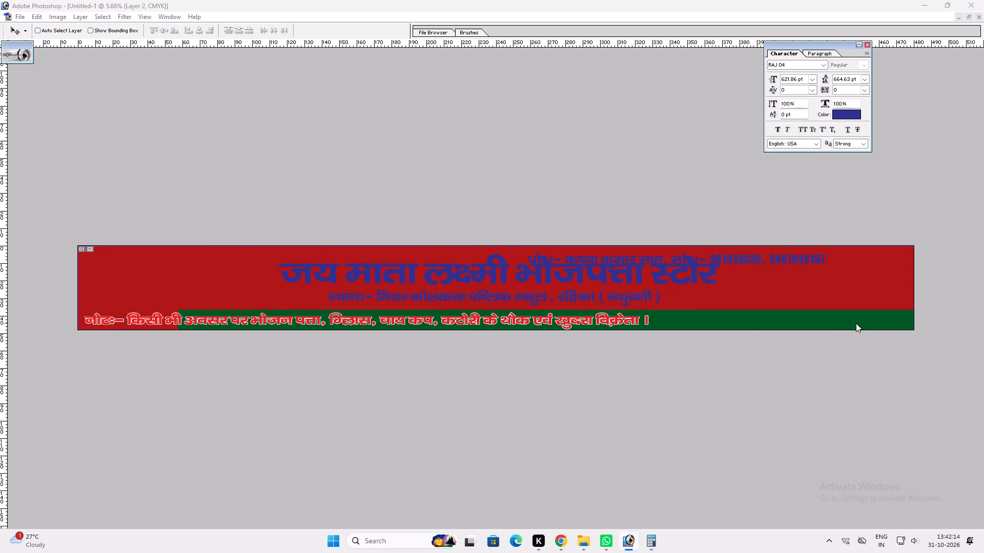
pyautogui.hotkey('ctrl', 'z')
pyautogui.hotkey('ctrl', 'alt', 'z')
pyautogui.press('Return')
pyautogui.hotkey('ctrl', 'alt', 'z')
# Duplicate the yellow strip and give the copy a dark green Color Overlay of C 100, M 0, Y 100, K 60.
pyautogui.rightClick(726, 318)
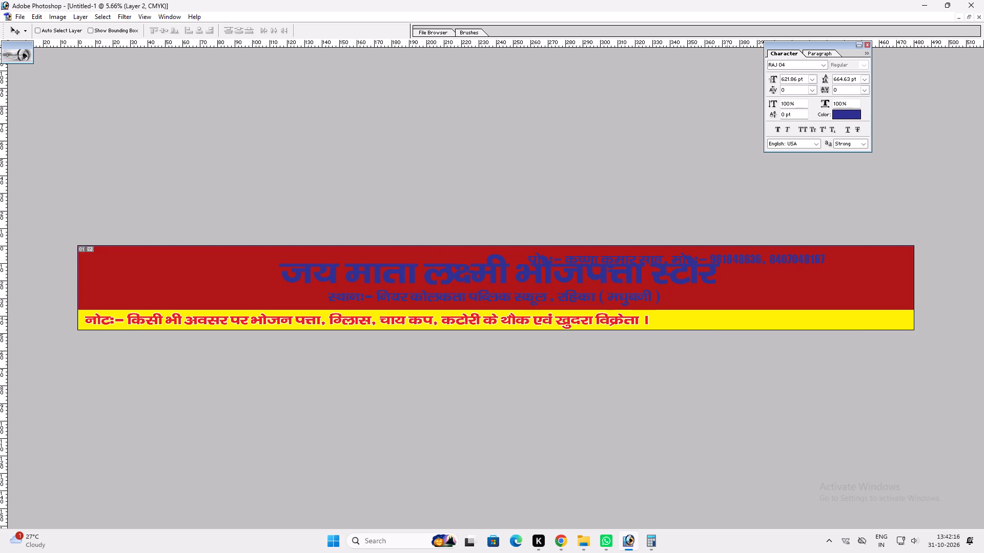
pyautogui.click(739, 322)
pyautogui.hotkey('ctrl', 'j')
pyautogui.hotkey('alt', 'l')
pyautogui.hotkey('alt', 'y')
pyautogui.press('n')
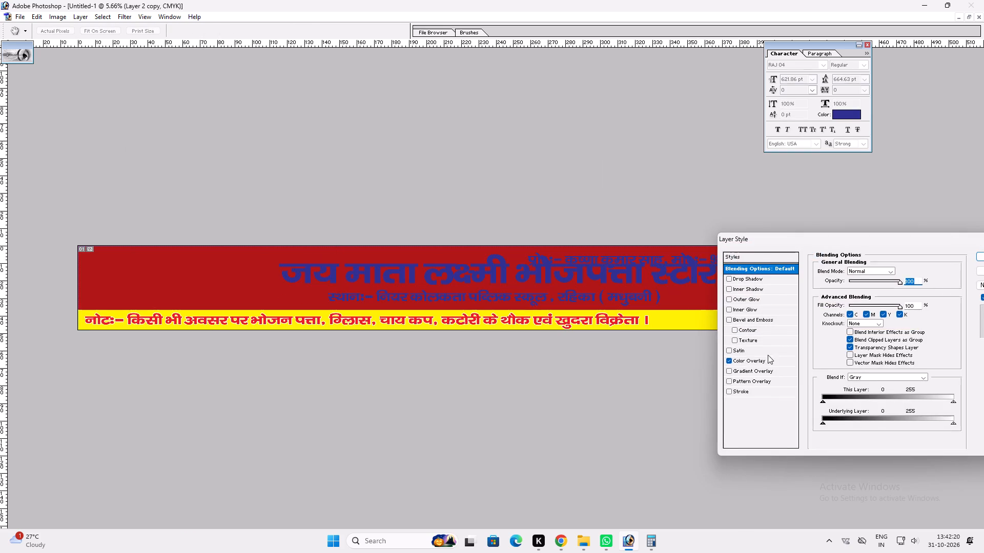
pyautogui.click(764, 359)
pyautogui.click(900, 267)
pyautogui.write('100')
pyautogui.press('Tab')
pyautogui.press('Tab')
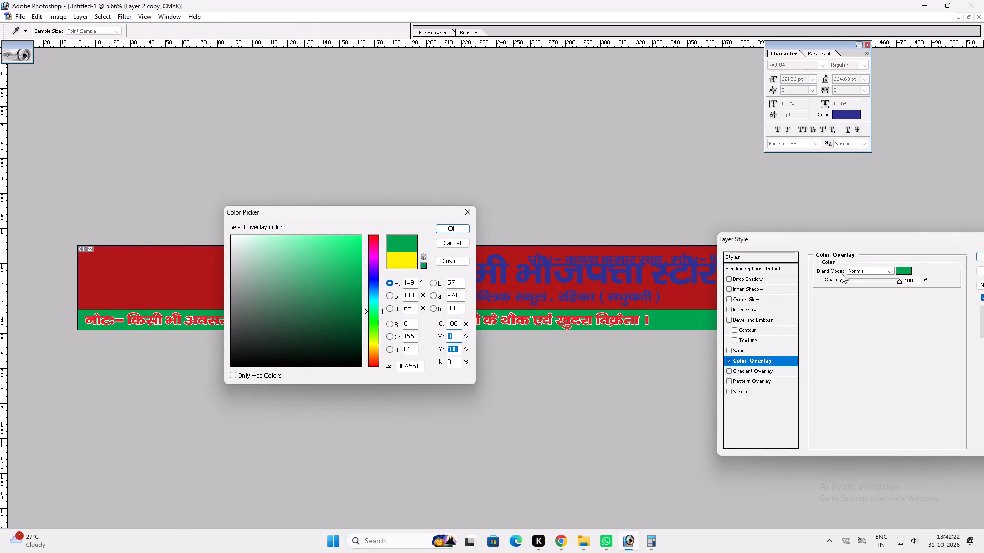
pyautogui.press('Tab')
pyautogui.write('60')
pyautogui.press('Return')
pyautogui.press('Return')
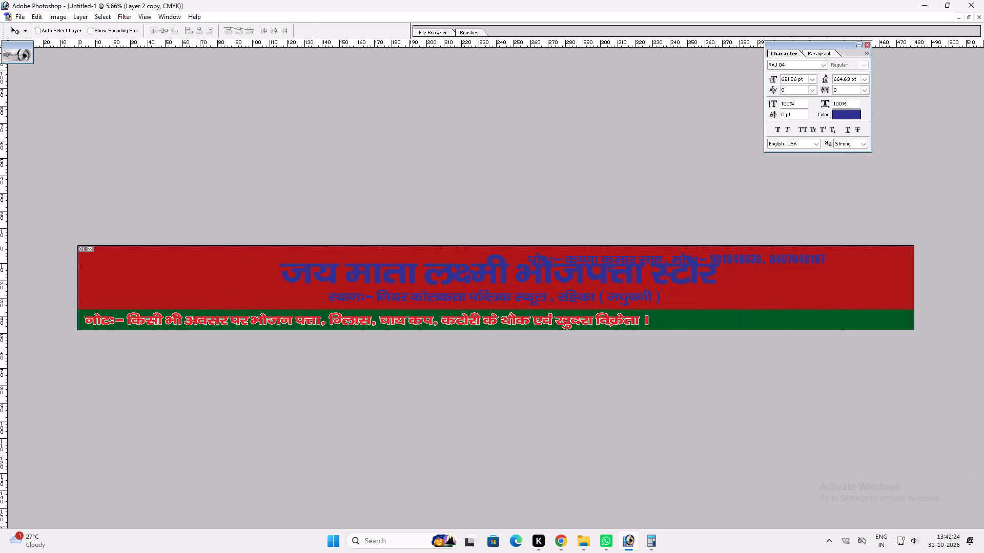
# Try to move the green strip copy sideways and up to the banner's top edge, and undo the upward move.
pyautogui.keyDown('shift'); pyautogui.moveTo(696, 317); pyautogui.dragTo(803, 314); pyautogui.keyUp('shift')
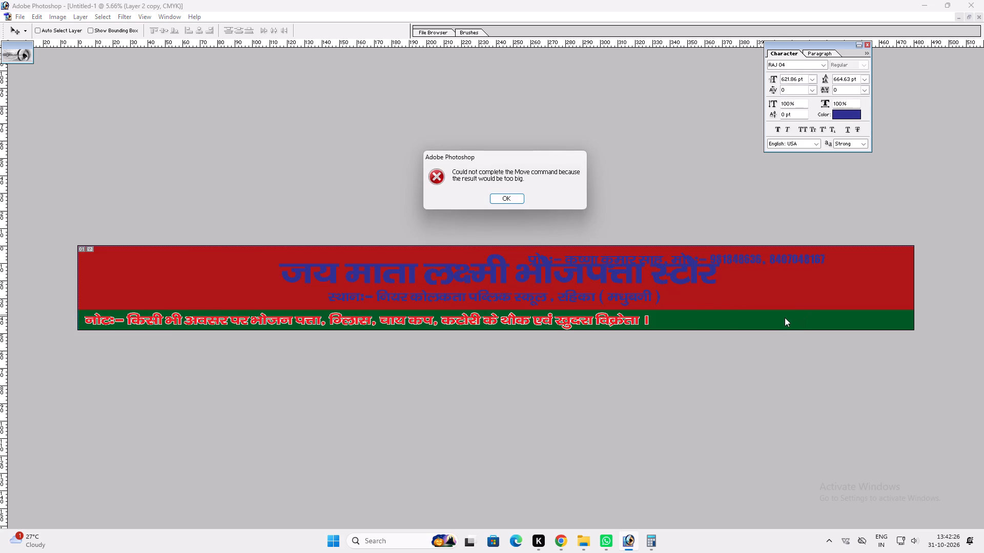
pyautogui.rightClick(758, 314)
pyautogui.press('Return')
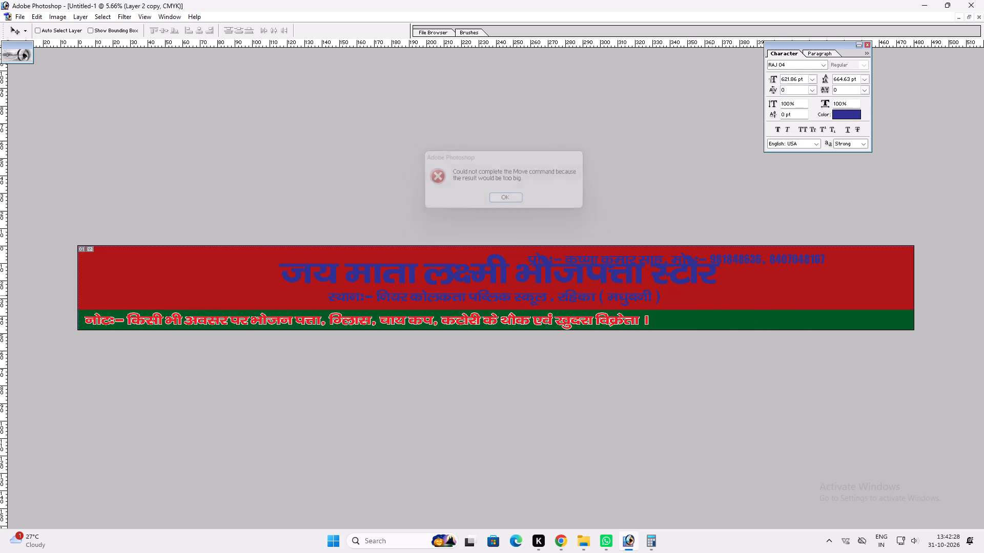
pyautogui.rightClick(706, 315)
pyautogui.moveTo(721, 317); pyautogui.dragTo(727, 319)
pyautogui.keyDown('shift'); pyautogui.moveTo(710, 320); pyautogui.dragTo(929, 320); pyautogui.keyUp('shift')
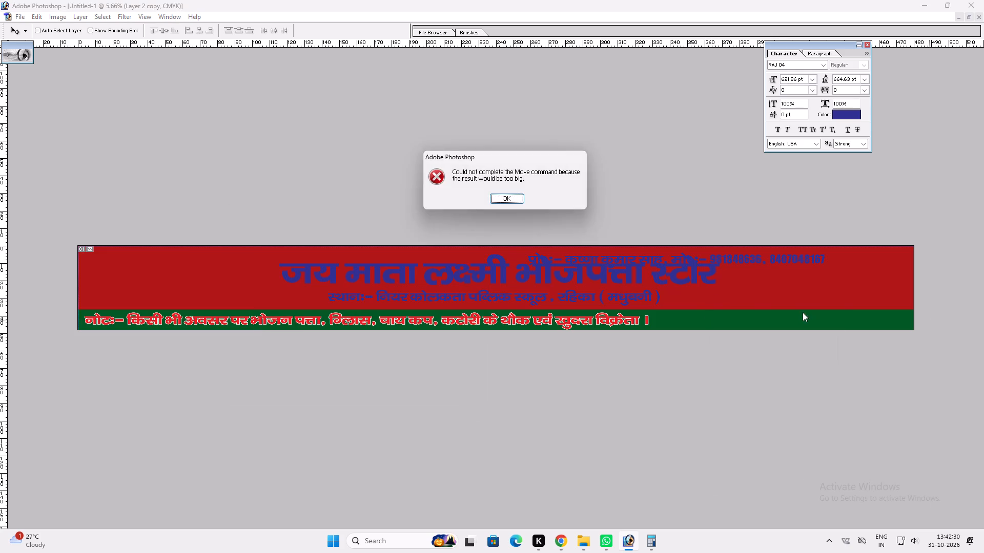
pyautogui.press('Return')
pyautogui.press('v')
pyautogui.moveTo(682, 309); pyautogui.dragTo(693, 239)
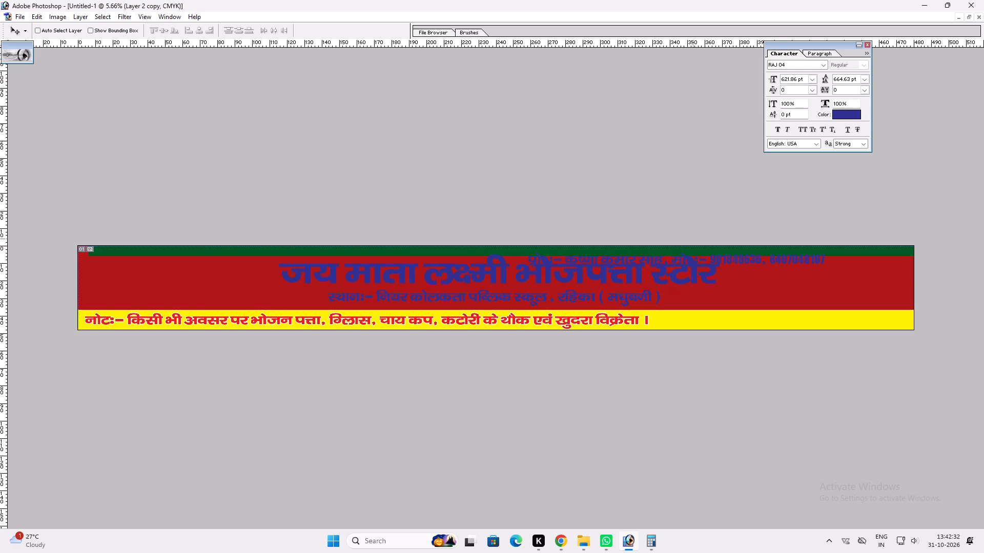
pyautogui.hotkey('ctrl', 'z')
# Delete the part of the green strip behind the note line, from the banner's left edge to just past the text.
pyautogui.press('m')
pyautogui.moveTo(47, 307); pyautogui.dragTo(114, 322)
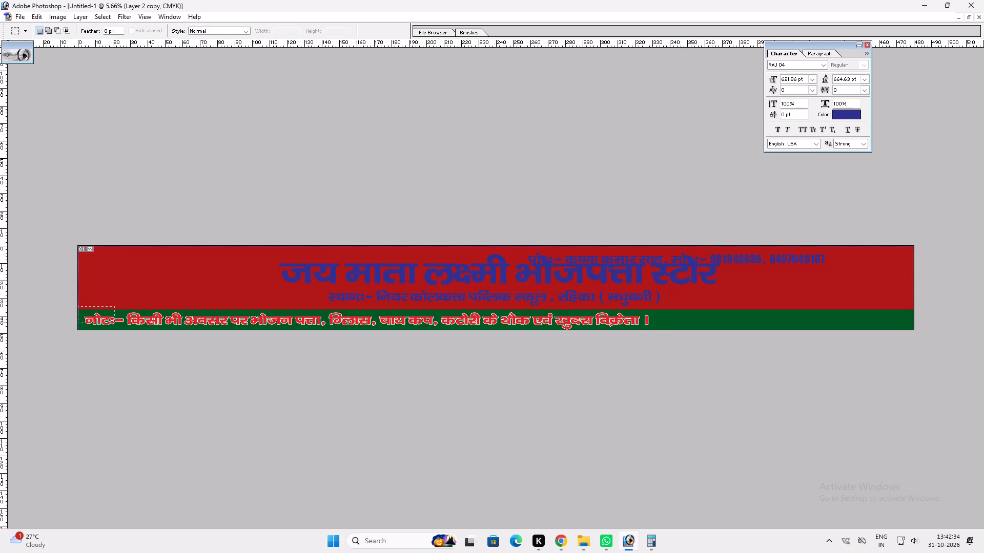
pyautogui.moveTo(114, 322); pyautogui.dragTo(663, 374)
pyautogui.press('Delete')
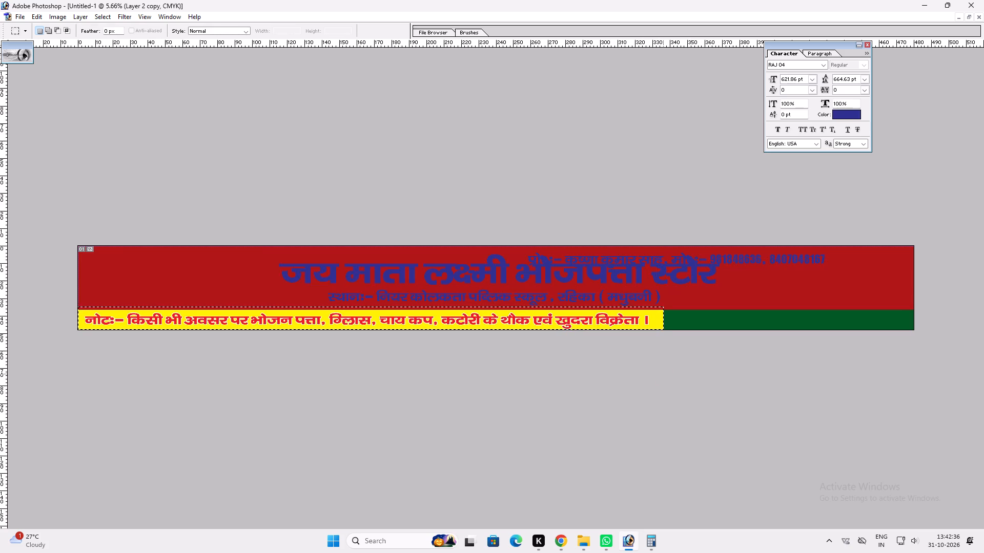
pyautogui.hotkey('ctrl', 'd')
# Slant the green strip's left end into a diagonal and shift the strip slightly right, clear of the note line.
pyautogui.hotkey('ctrl', 't')
pyautogui.keyDown('ctrl'); pyautogui.keyDown('shift'); pyautogui.moveTo(665, 332); pyautogui.dragTo(646, 330); pyautogui.keyUp('shift'); pyautogui.keyUp('ctrl')
pyautogui.press('Return')
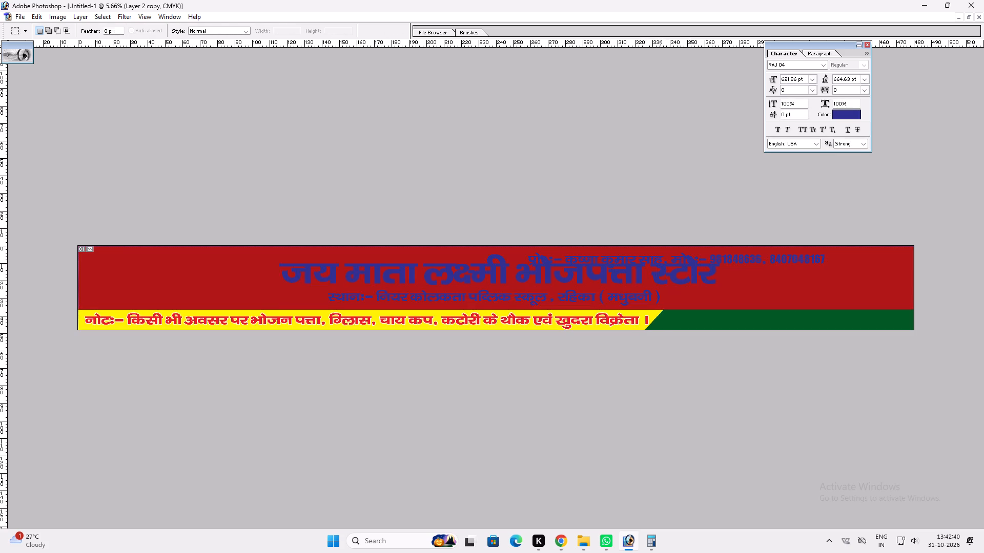
pyautogui.keyDown('shift'); pyautogui.click(659, 329); pyautogui.keyUp('shift')
pyautogui.hotkey('ctrl', 'Return')
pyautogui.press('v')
pyautogui.rightClick(666, 325)
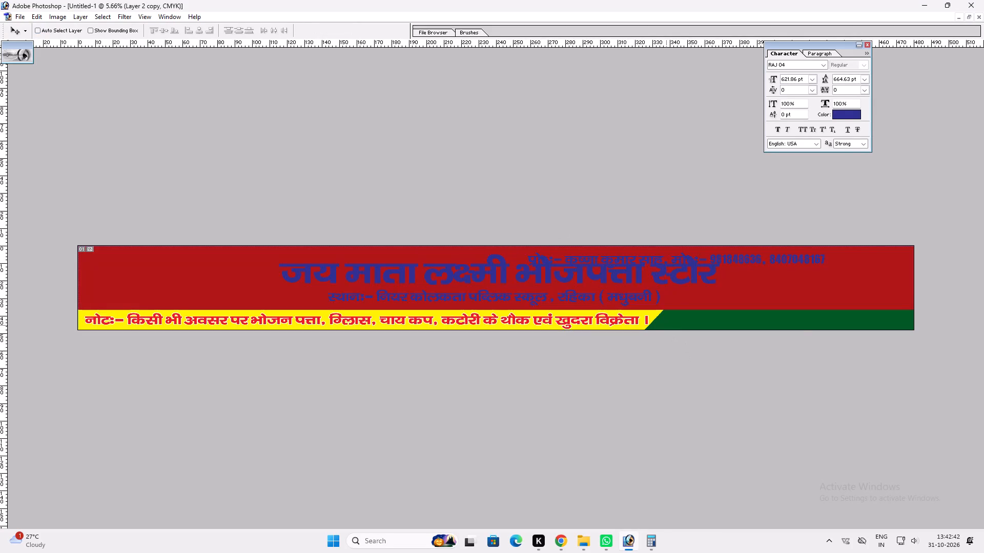
pyautogui.click(681, 328)
pyautogui.keyDown('shift'); pyautogui.moveTo(681, 327); pyautogui.dragTo(688, 327); pyautogui.keyUp('shift')
# Duplicate the slanted green strip and recolour the copy's Color Overlay orange with C 0, M 60, Y 100, K 0.
pyautogui.hotkey('ctrl', 'j')
pyautogui.hotkey('alt', 'l')
pyautogui.hotkey('alt', 'y')
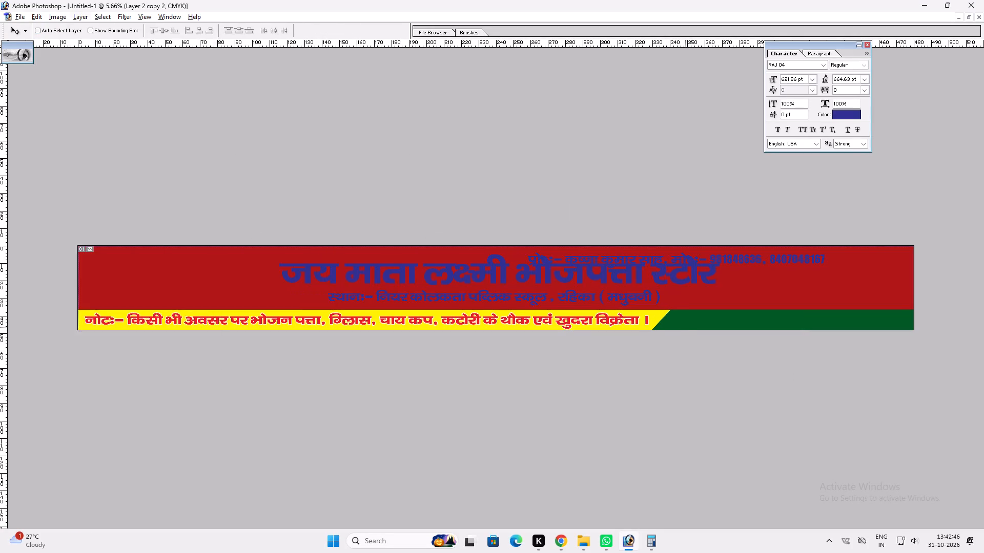
pyautogui.hotkey('alt', 'l')
pyautogui.hotkey('alt', 'y')
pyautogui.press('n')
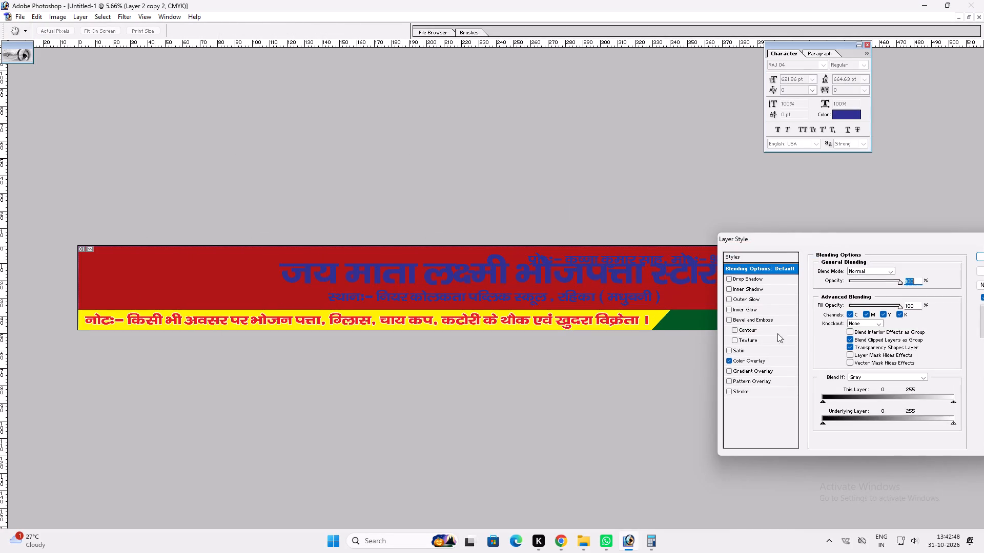
pyautogui.click(771, 360)
pyautogui.click(899, 271)
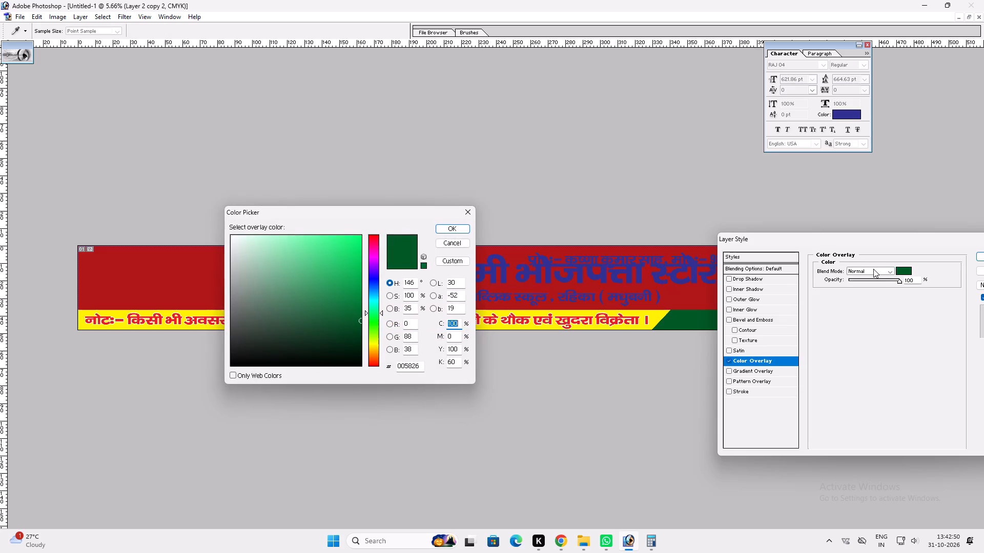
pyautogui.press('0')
pyautogui.press('Tab')
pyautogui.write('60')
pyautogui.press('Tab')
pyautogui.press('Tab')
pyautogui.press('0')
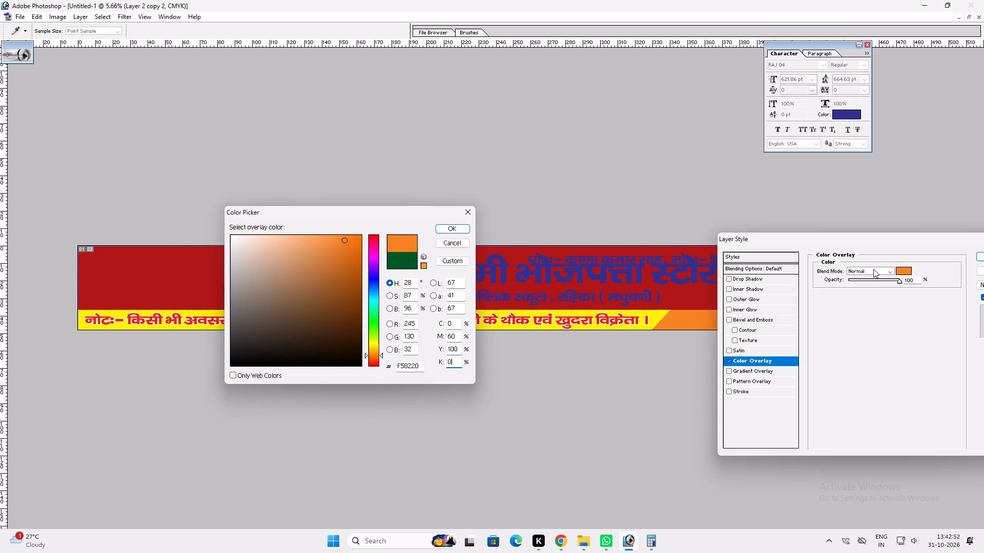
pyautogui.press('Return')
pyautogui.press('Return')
# Send the orange copy behind the green strip and nudge it left to form a thin diagonal edging.
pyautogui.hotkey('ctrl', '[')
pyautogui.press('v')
pyautogui.keyDown('shift'); pyautogui.click(779, 323); pyautogui.keyUp('shift')
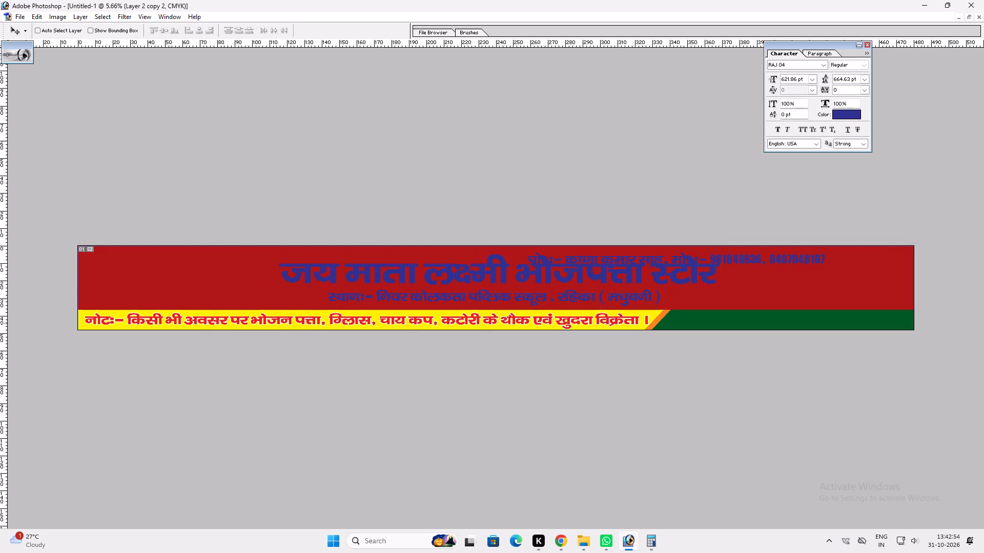
pyautogui.press('Left')
pyautogui.press('Left')
pyautogui.press('Left')
pyautogui.press('Left')
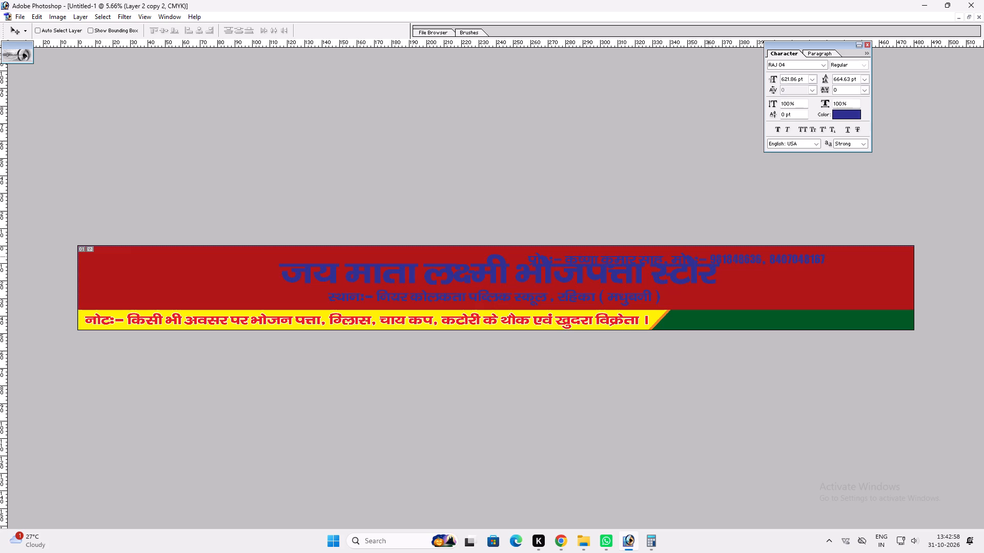
# Move the proprietor contact line down onto the green strip and fill its text with white.
pyautogui.keyDown('ctrl'); pyautogui.click(702, 260); pyautogui.keyUp('ctrl')
pyautogui.moveTo(702, 260); pyautogui.dragTo(766, 317)
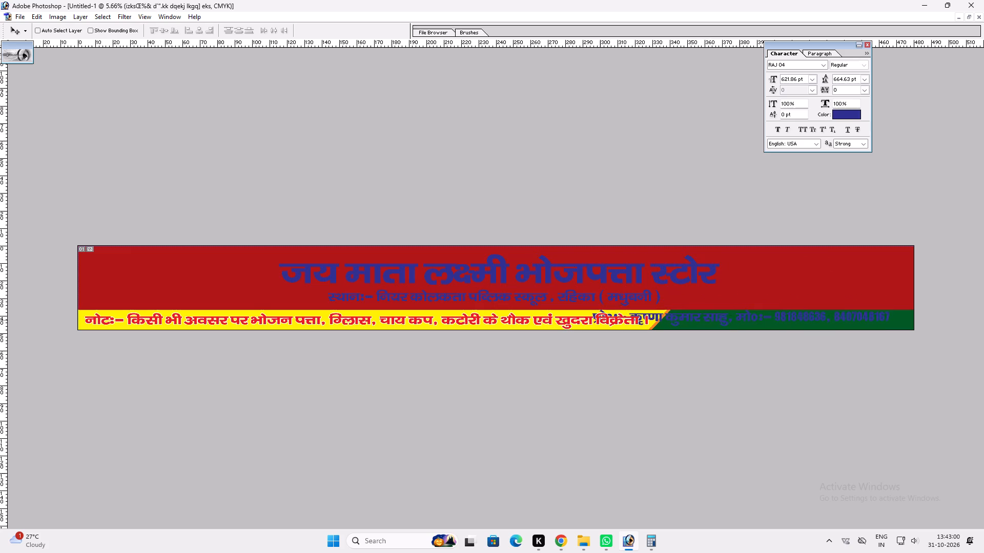
pyautogui.hotkey('ctrl', 'shift', 'BackSpace')
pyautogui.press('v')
pyautogui.moveTo(777, 320); pyautogui.dragTo(790, 320)
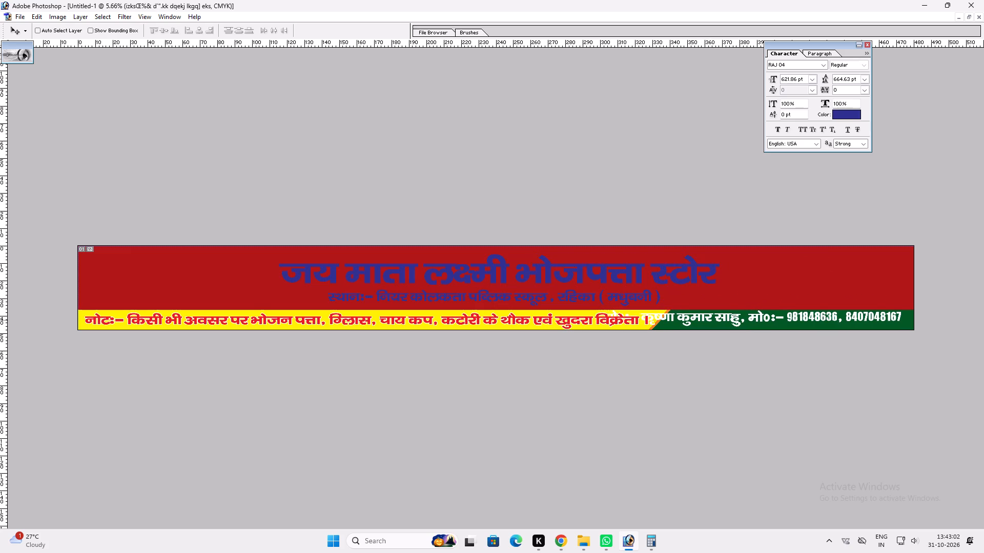
pyautogui.moveTo(790, 320); pyautogui.dragTo(791, 320)
# Narrow the note line to about 87% width to clear room for the contact line.
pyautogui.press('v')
pyautogui.keyDown('ctrl'); pyautogui.click(587, 323); pyautogui.keyUp('ctrl')
pyautogui.keyDown('ctrl'); pyautogui.moveTo(587, 323); pyautogui.dragTo(603, 326); pyautogui.keyUp('ctrl')
pyautogui.hotkey('ctrl', 'z')
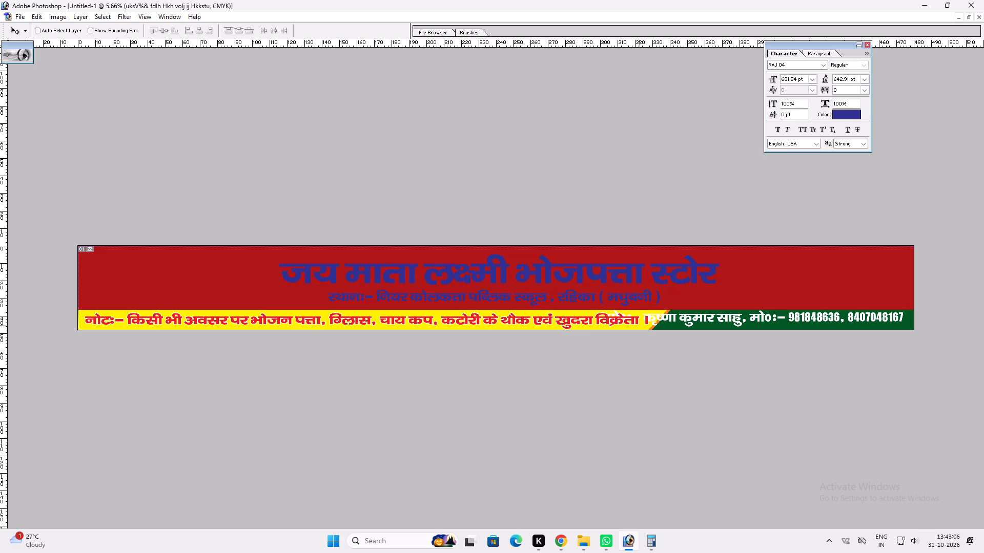
pyautogui.hotkey('ctrl', 't')
pyautogui.keyDown('shift'); pyautogui.moveTo(647, 321); pyautogui.dragTo(576, 320); pyautogui.keyUp('shift')
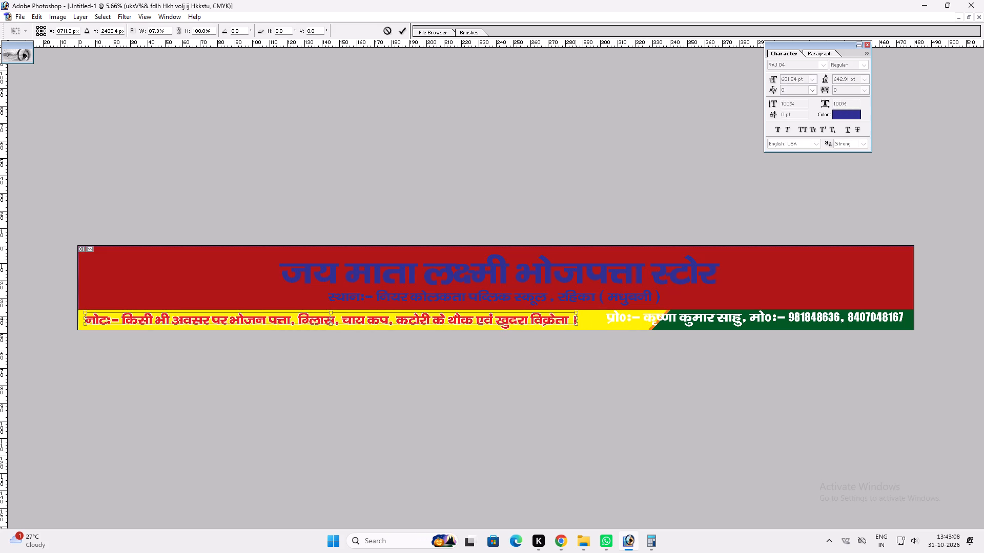
pyautogui.press('Return')
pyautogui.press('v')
# Stretch the green strip and its orange edging together leftward until they back the whole contact line.
pyautogui.keyDown('ctrl'); pyautogui.click(675, 326); pyautogui.keyUp('ctrl')
pyautogui.moveTo(674, 326); pyautogui.dragTo(686, 329)
pyautogui.hotkey('ctrl', 'z')
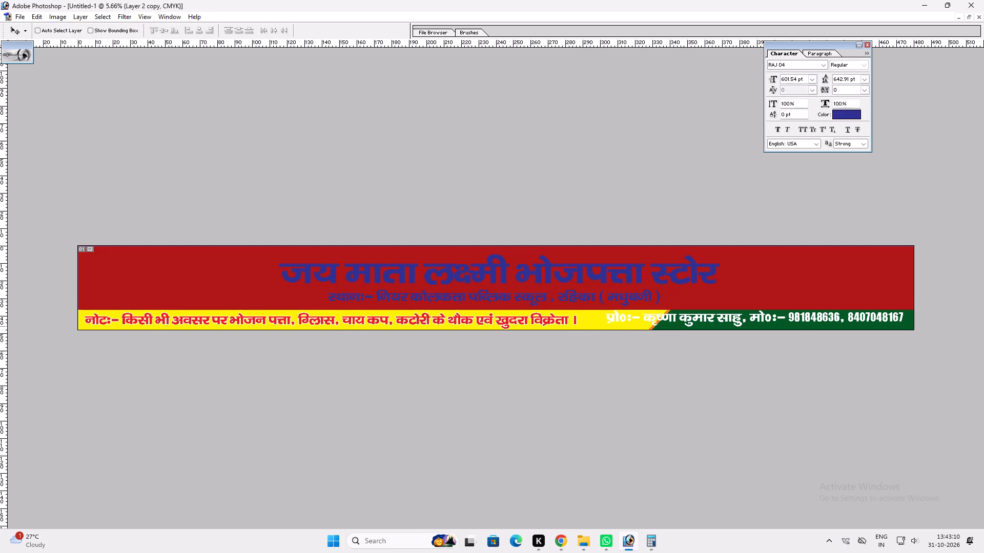
pyautogui.keyDown('ctrl'); pyautogui.keyDown('shift'); pyautogui.rightClick(669, 326); pyautogui.keyUp('shift'); pyautogui.keyUp('ctrl')
pyautogui.keyDown('ctrl'); pyautogui.keyDown('shift'); pyautogui.click(689, 342); pyautogui.keyUp('shift'); pyautogui.keyUp('ctrl')
pyautogui.hotkey('ctrl', 't')
pyautogui.keyDown('shift'); pyautogui.moveTo(645, 318); pyautogui.dragTo(594, 317); pyautogui.keyUp('shift')
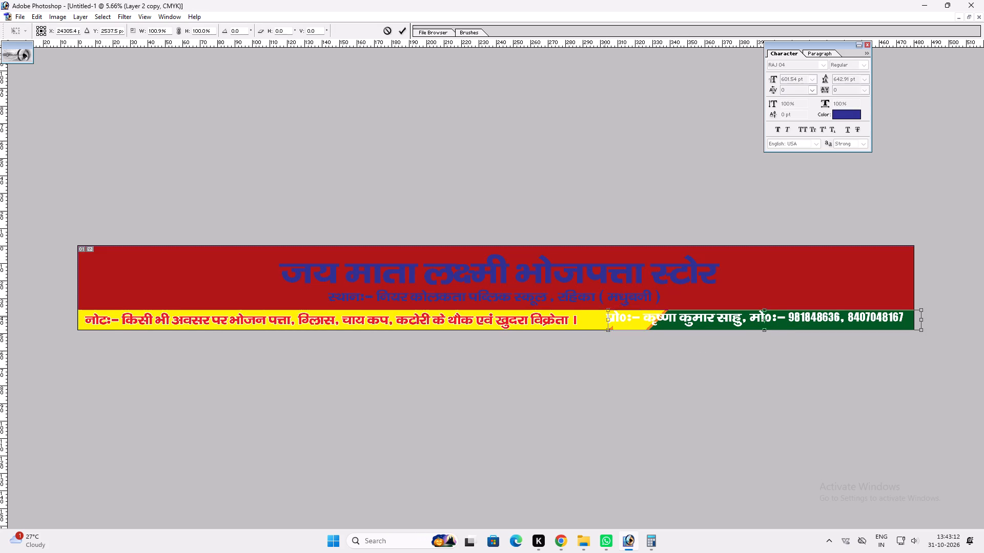
pyautogui.keyDown('shift'); pyautogui.moveTo(594, 317); pyautogui.dragTo(587, 316); pyautogui.keyUp('shift')
pyautogui.hotkey('shift', 'Return')
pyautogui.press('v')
pyautogui.keyDown('ctrl'); pyautogui.click(618, 317); pyautogui.keyUp('ctrl')
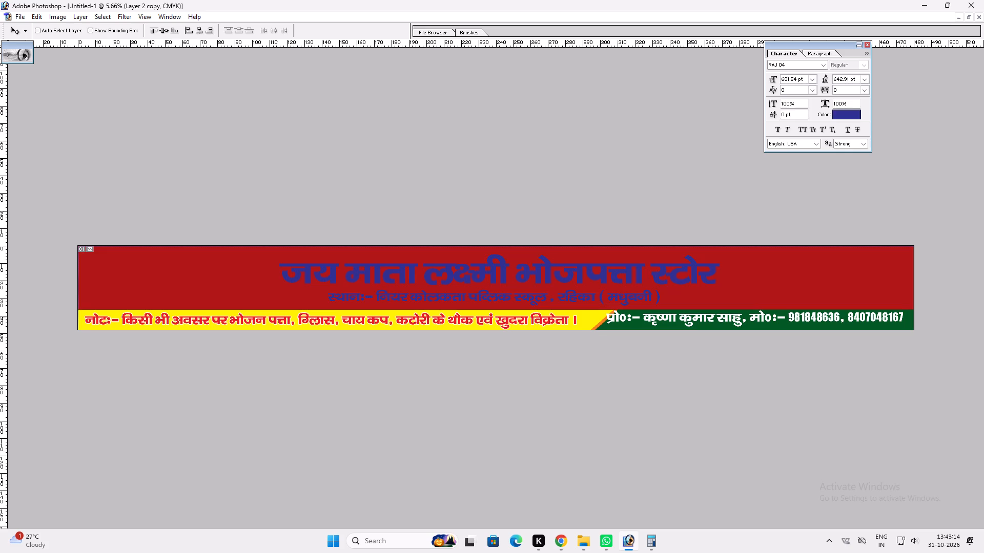
# Scale the proprietor contact line to about 96% width and fit its height within the green strip.
pyautogui.hotkey('ctrl', 't')
pyautogui.keyDown('shift'); pyautogui.moveTo(602, 315); pyautogui.dragTo(614, 315); pyautogui.keyUp('shift')
pyautogui.keyDown('shift'); pyautogui.click(635, 319); pyautogui.keyUp('shift')
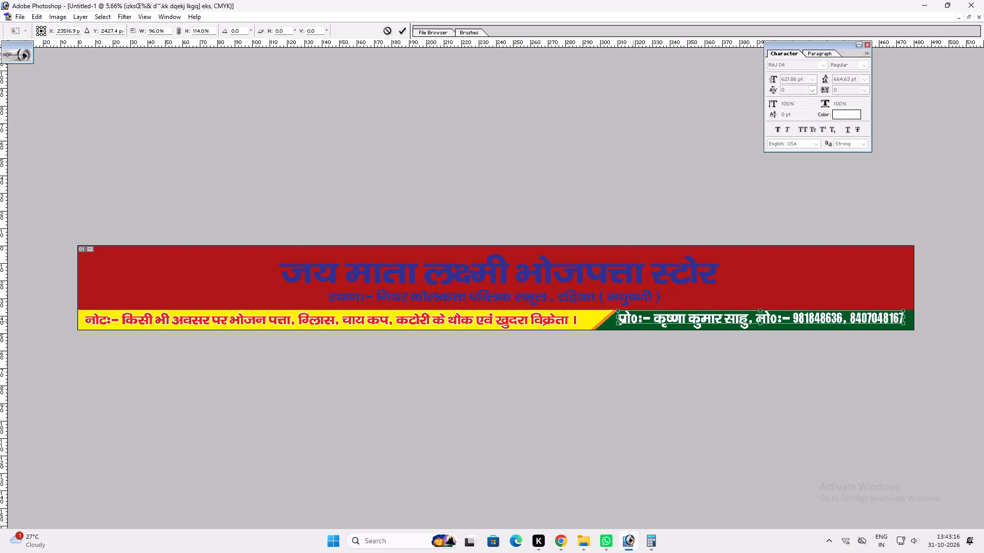
pyautogui.hotkey('shift', 'Return')
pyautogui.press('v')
pyautogui.hotkey('ctrl', 't')
pyautogui.keyDown('alt'); pyautogui.keyDown('shift'); pyautogui.click(687, 307); pyautogui.keyUp('shift'); pyautogui.keyUp('alt')
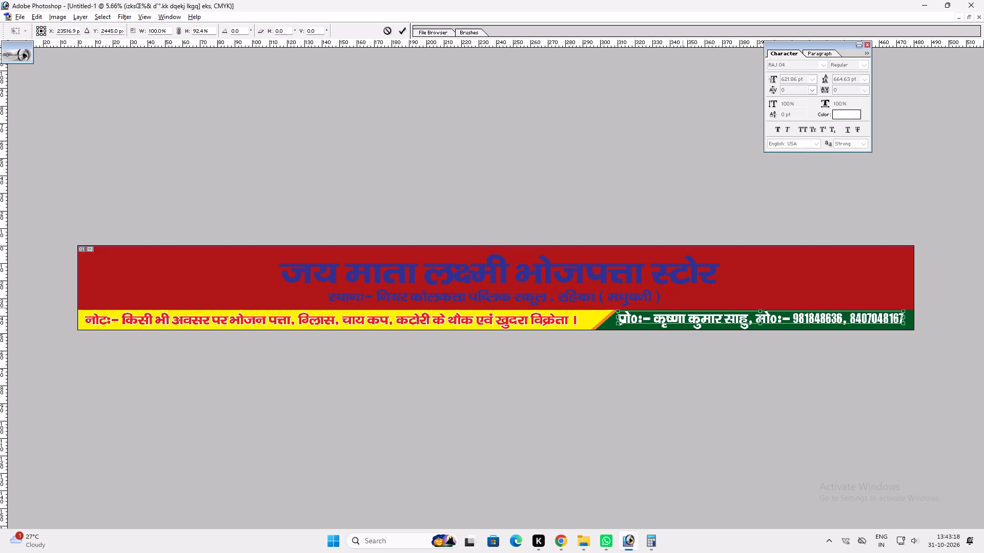
pyautogui.press('Return')
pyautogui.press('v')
# Fine-tune the contact line's height and nudge it down and right to centre it in the green strip.
pyautogui.press('Down')
pyautogui.press('Down')
pyautogui.hotkey('ctrl', 't')
pyautogui.keyDown('shift'); pyautogui.moveTo(679, 325); pyautogui.dragTo(685, 324); pyautogui.keyUp('shift')
pyautogui.hotkey('shift', 'Return')
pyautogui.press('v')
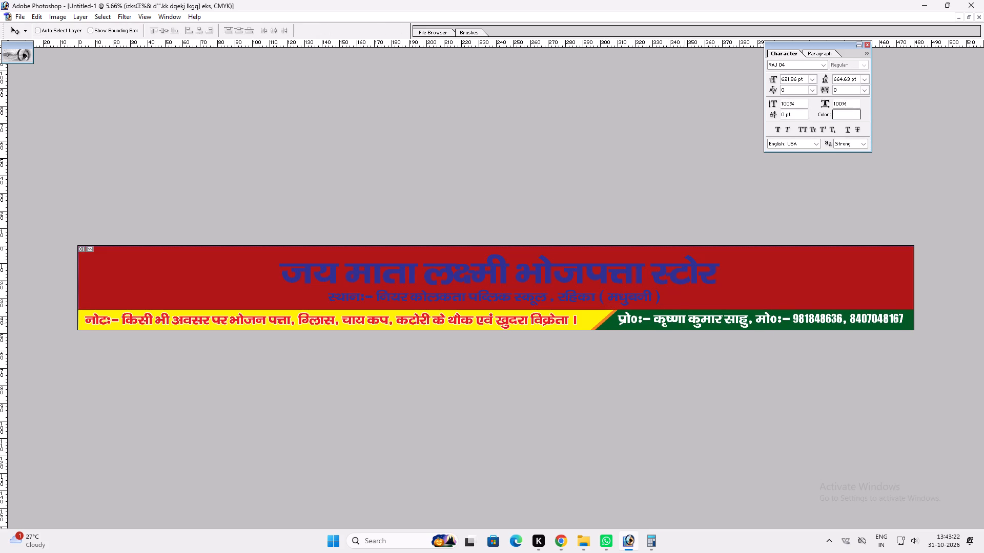
pyautogui.press('Right')
pyautogui.press('Right')
pyautogui.press('Right')
pyautogui.press('Down')
# Add a drop shadow to the contact line with 100% opacity, 0 px size and a slightly larger distance.
pyautogui.hotkey('alt', 'l')
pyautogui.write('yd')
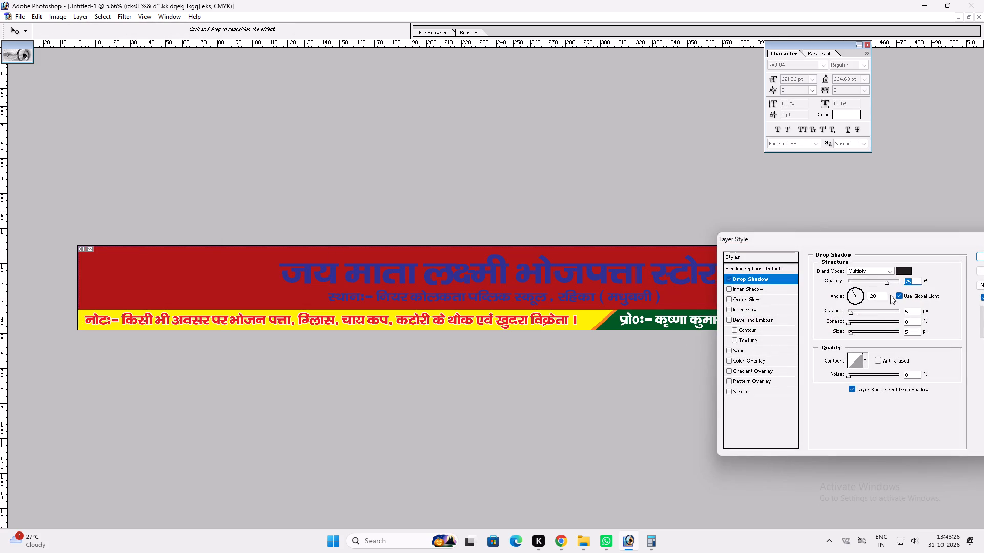
pyautogui.moveTo(888, 283); pyautogui.dragTo(909, 286)
pyautogui.moveTo(853, 333); pyautogui.dragTo(830, 328)
pyautogui.moveTo(856, 312); pyautogui.dragTo(860, 312)
pyautogui.press('Return')
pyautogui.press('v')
# Fine-tune the contact line's fit and nudge it slightly right and up on the green strip.
pyautogui.hotkey('ctrl', 't')
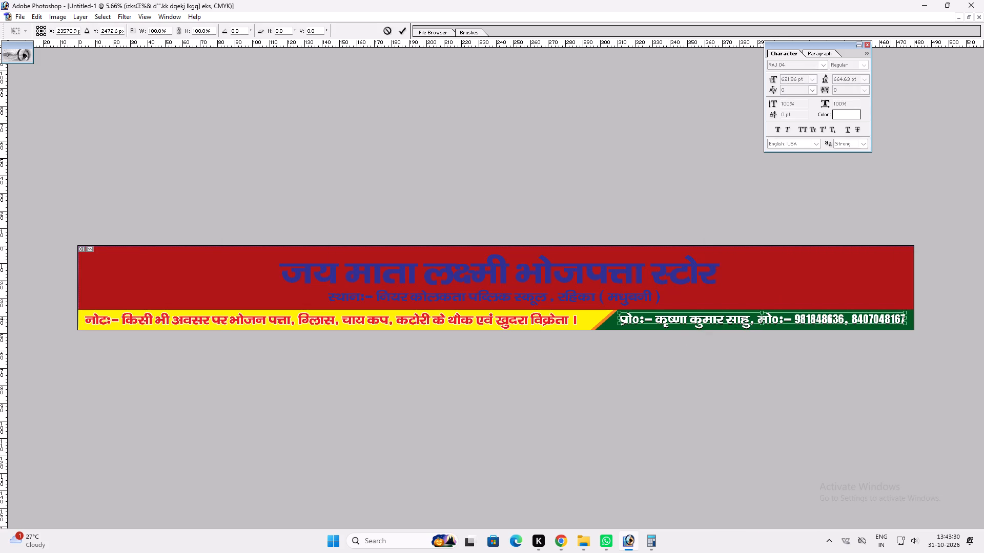
pyautogui.keyDown('shift'); pyautogui.click(905, 320); pyautogui.keyUp('shift')
pyautogui.hotkey('shift', 'Return')
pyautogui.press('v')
pyautogui.press('Right')
pyautogui.press('Up')
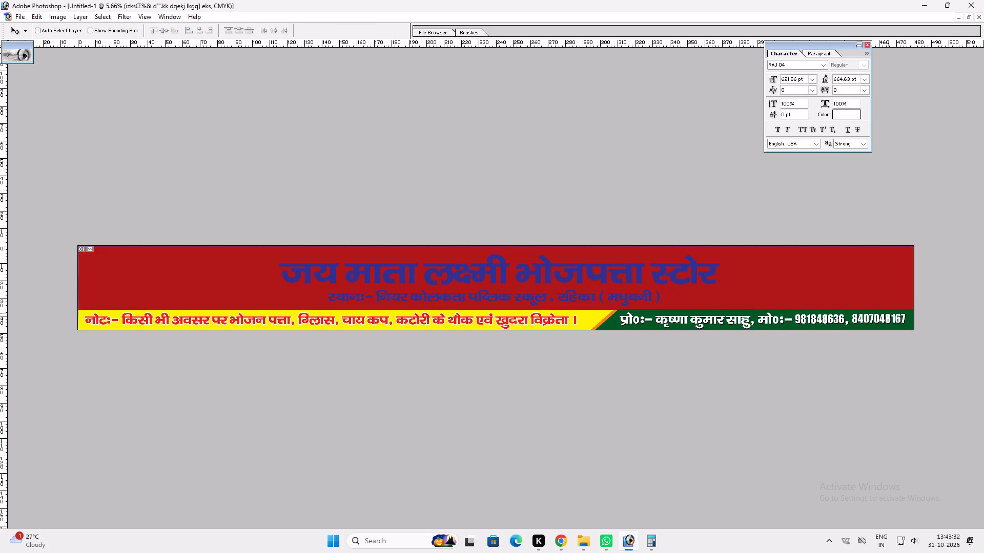
# Enlarge the Hindi heading outward from its centre and align it to the canvas's horizontal centre.
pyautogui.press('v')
pyautogui.keyDown('ctrl'); pyautogui.click(629, 271); pyautogui.keyUp('ctrl')
pyautogui.hotkey('ctrl', 't')
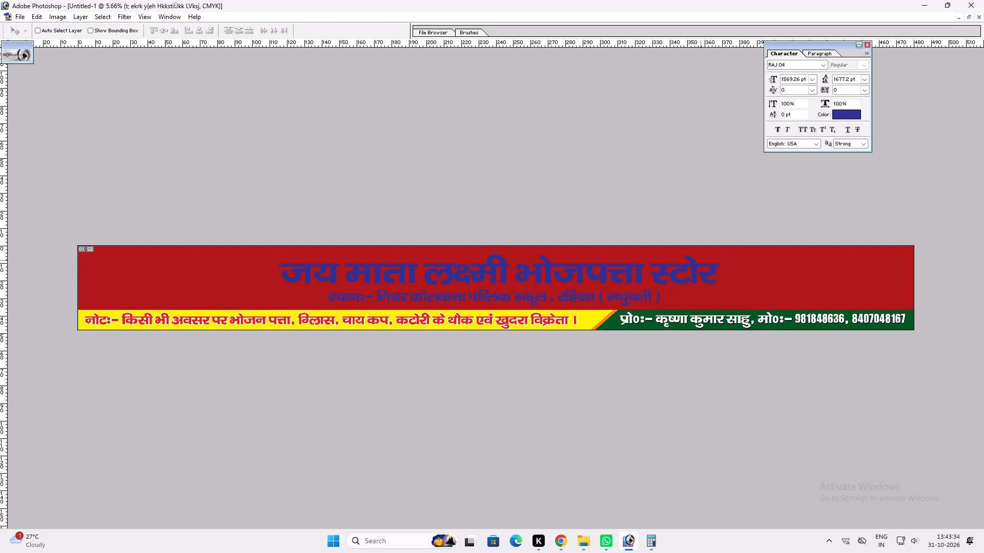
pyautogui.keyDown('alt'); pyautogui.keyDown('shift'); pyautogui.moveTo(721, 266); pyautogui.dragTo(743, 263); pyautogui.keyUp('shift'); pyautogui.keyUp('alt')
pyautogui.hotkey('shift', 'Return')
pyautogui.hotkey('ctrl', 'a')
pyautogui.hotkey('alt', 'l')
pyautogui.hotkey('alt', 'i')
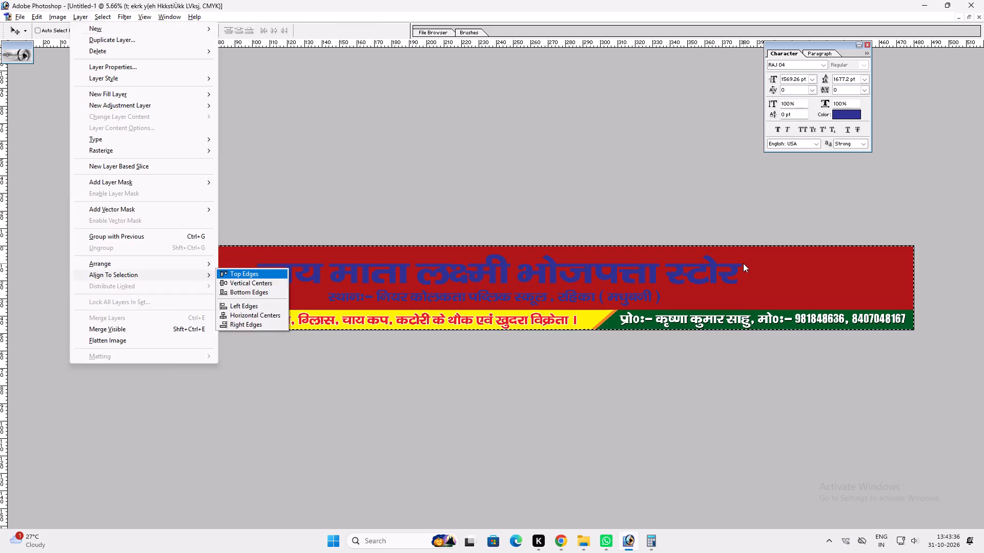
pyautogui.hotkey('alt', 'h')
pyautogui.hotkey('ctrl', 'd')
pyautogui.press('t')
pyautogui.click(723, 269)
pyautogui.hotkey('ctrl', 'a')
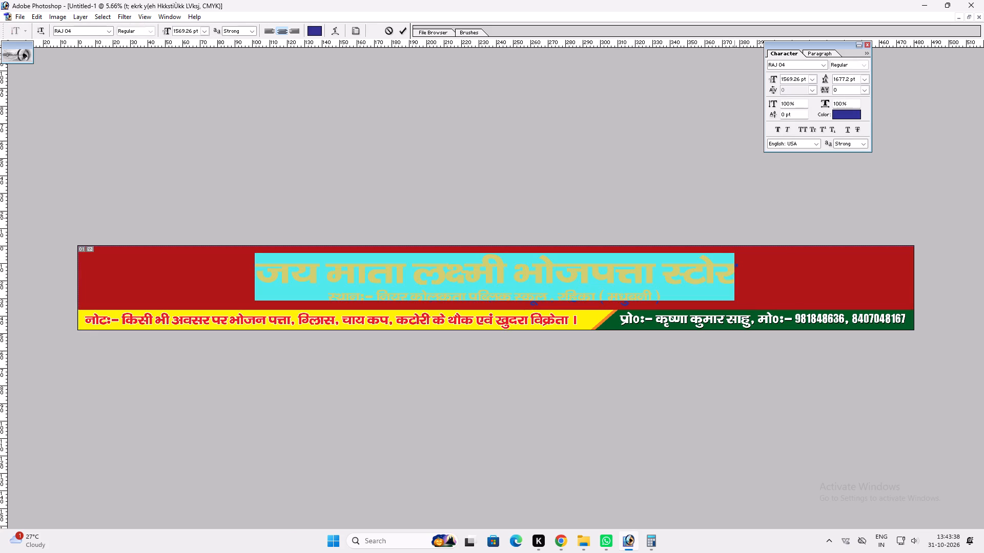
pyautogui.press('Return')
# Scale the heading up slightly to about 1600 pt.
pyautogui.hotkey('ctrl', 't')
pyautogui.keyDown('shift'); pyautogui.moveTo(736, 257); pyautogui.dragTo(746, 254); pyautogui.keyUp('shift')
pyautogui.press('Return')
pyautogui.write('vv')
# Change the heading's font to RAJ 02.
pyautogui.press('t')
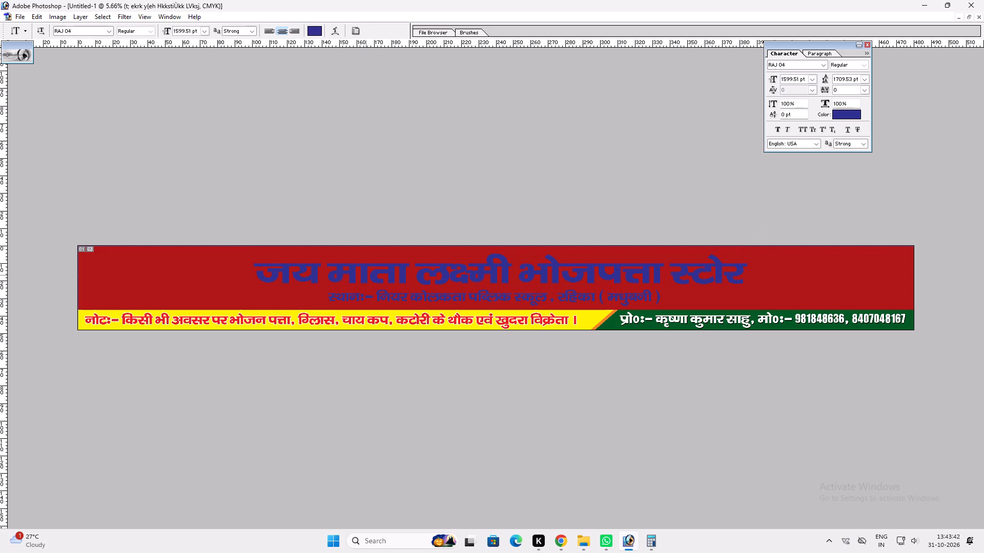
pyautogui.click(366, 275)
pyautogui.hotkey('ctrl', 'a')
pyautogui.click(83, 33)
pyautogui.press('Up')
pyautogui.press('Up')
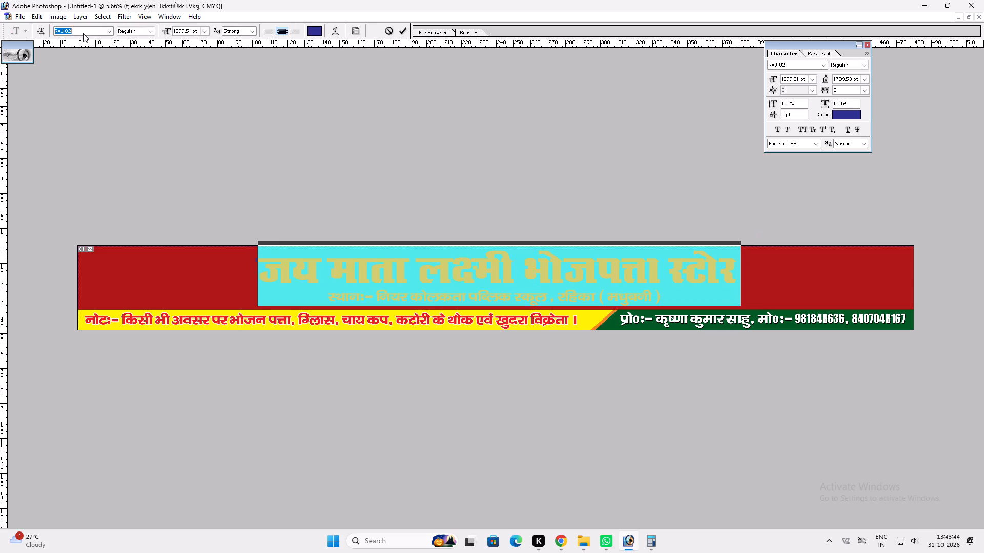
pyautogui.press('Return')
pyautogui.press('Return')
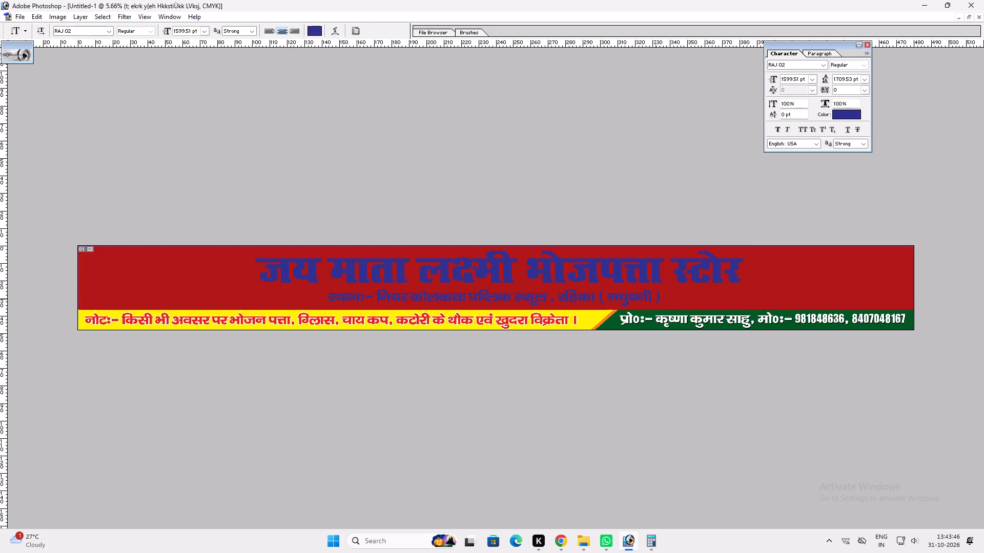
# Enlarge the heading from its centre to about 1689 pt.
pyautogui.hotkey('ctrl', 't')
pyautogui.keyDown('alt'); pyautogui.keyDown('shift'); pyautogui.moveTo(740, 282); pyautogui.dragTo(754, 280); pyautogui.keyUp('shift'); pyautogui.keyUp('alt')
pyautogui.hotkey('shift', 'Return')
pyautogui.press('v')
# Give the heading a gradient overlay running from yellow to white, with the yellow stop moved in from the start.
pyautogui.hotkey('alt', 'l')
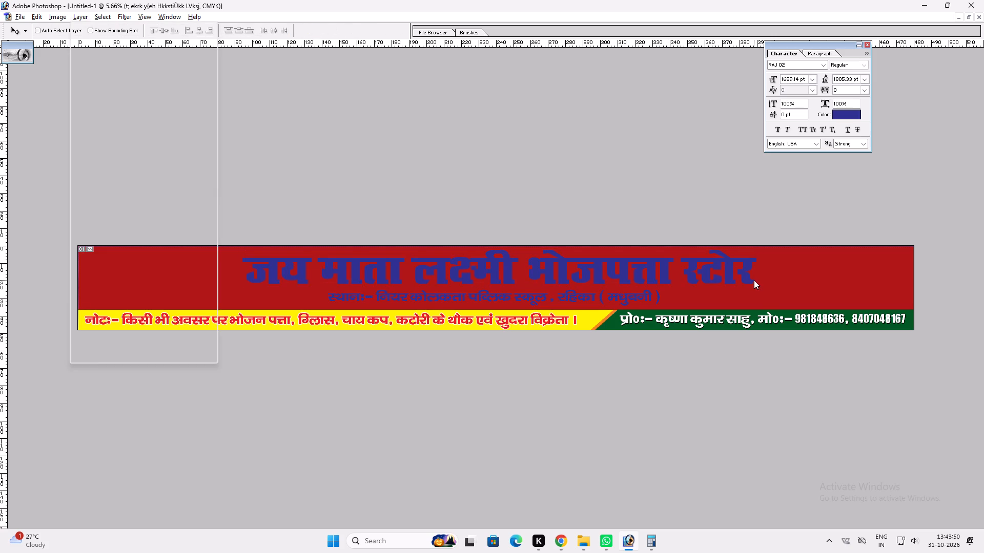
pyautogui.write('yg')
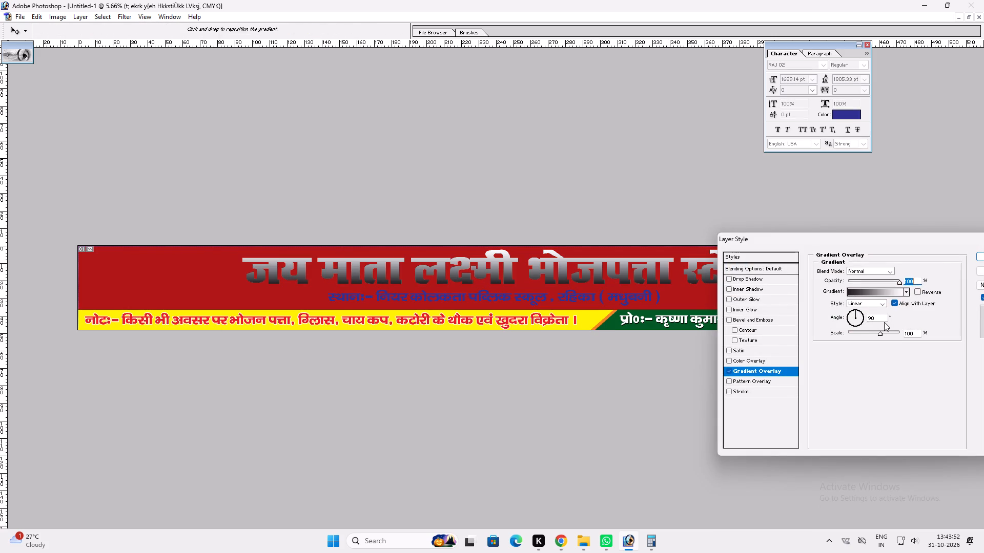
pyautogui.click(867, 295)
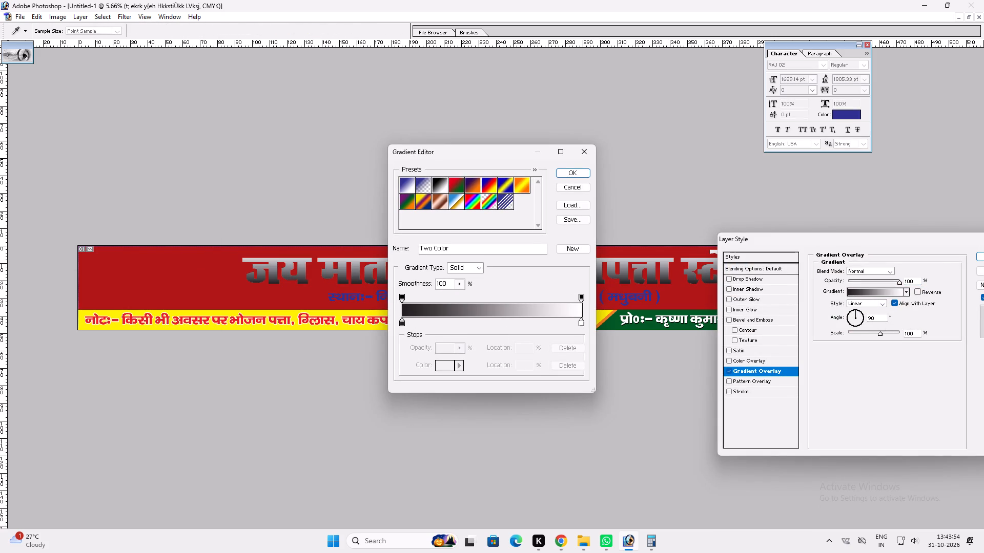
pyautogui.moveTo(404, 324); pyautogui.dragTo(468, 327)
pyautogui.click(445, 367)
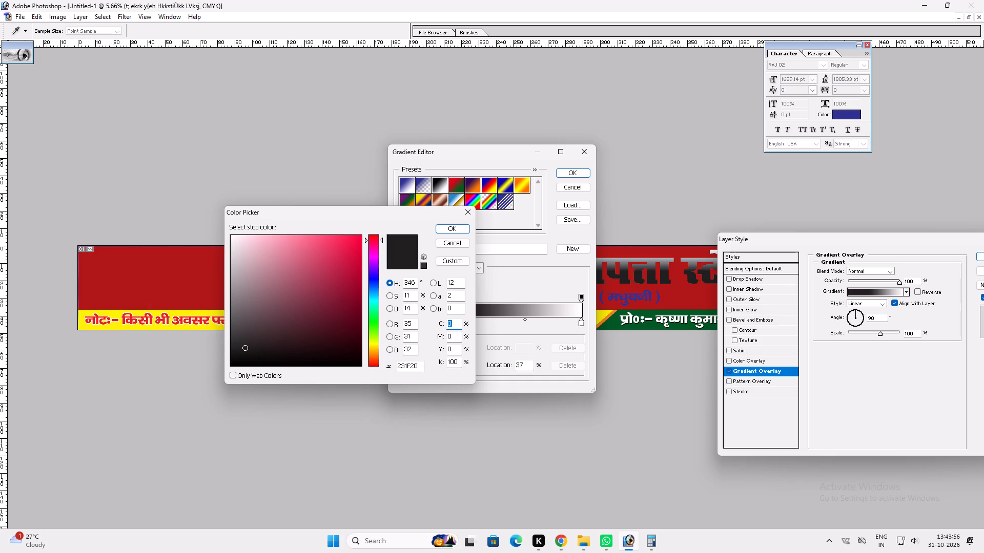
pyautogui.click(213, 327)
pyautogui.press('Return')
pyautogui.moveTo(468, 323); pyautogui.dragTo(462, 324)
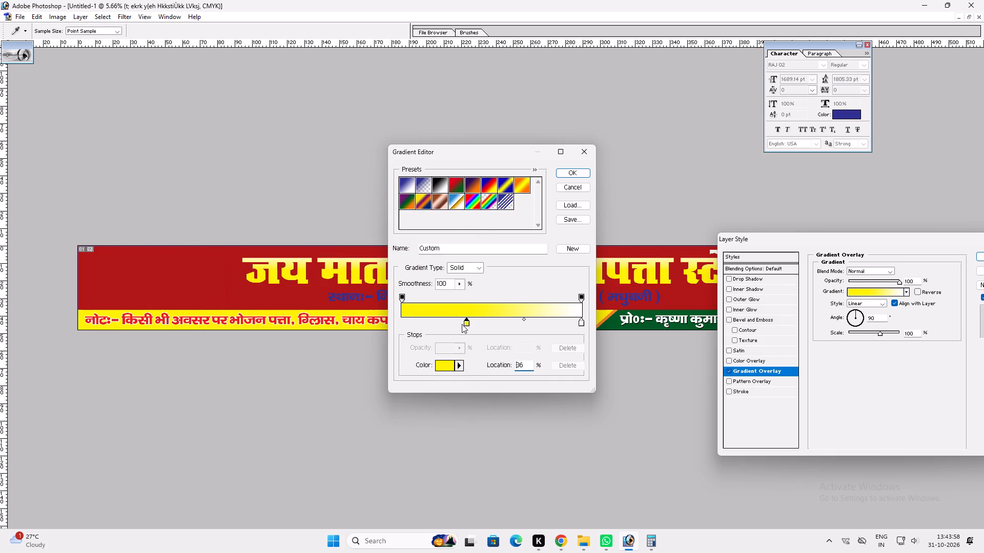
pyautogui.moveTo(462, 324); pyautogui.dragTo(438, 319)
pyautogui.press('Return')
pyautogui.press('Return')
# Switch to the open Radhika beauty parlour banner and copy the layer style of its ब्यूटी पार्लर text.
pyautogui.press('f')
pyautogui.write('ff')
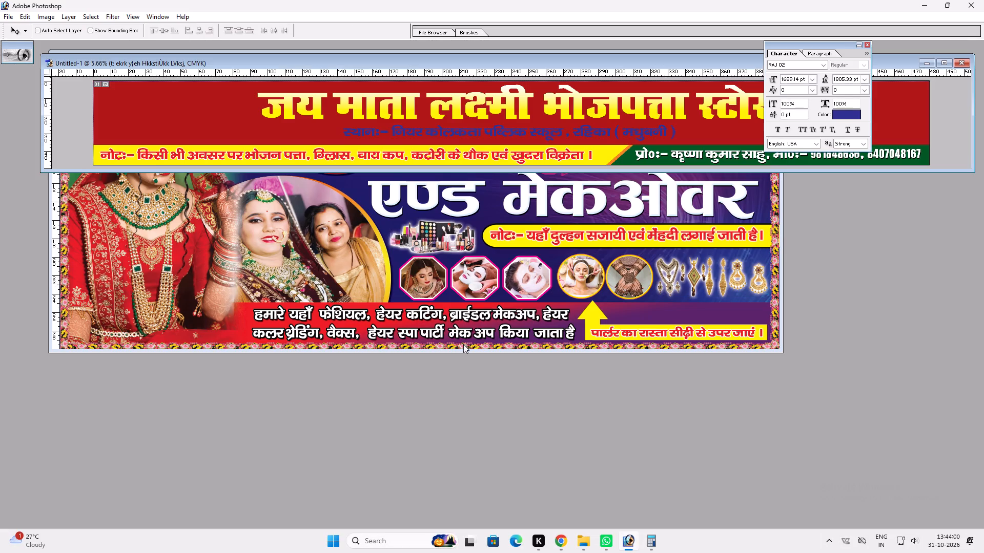
pyautogui.click(516, 230)
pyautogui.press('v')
pyautogui.rightClick(520, 135)
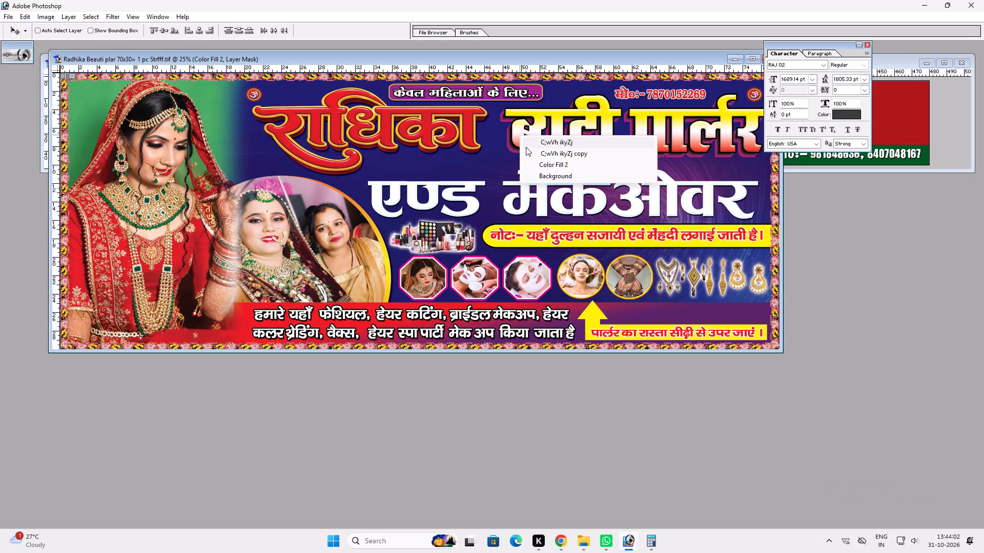
pyautogui.click(526, 147)
pyautogui.hotkey('alt', 'l')
pyautogui.hotkey('alt', 'y')
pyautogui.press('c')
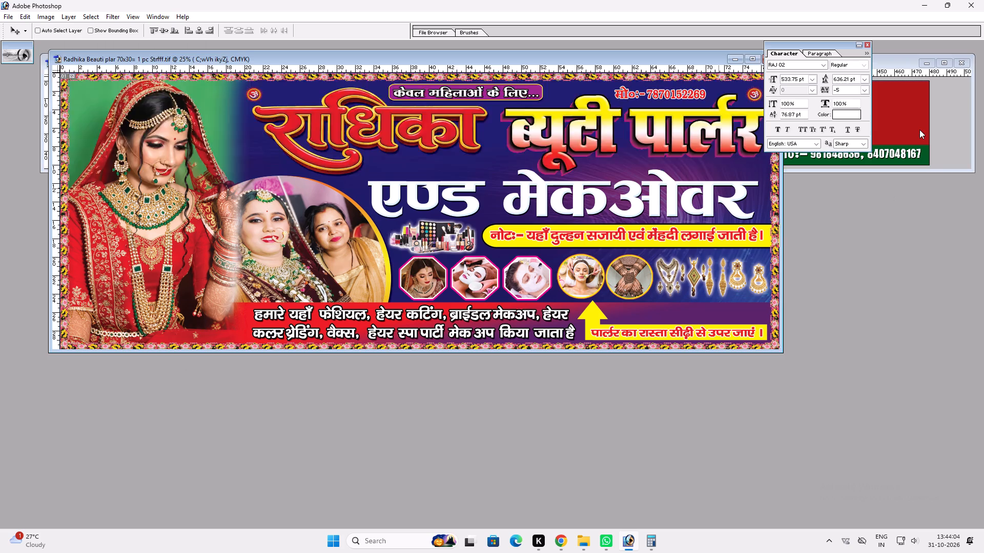
# Return to the shop banner, paste the copied layer style onto the heading, and maximize the document.
pyautogui.click(919, 130)
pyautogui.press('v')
pyautogui.keyDown('ctrl'); pyautogui.click(664, 111); pyautogui.keyUp('ctrl')
pyautogui.hotkey('alt', 'l')
pyautogui.hotkey('alt', 'y')
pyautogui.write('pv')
pyautogui.doubleClick(645, 62)
# Apply a black outside stroke to the heading in its layer style.
pyautogui.hotkey('alt', 'l')
pyautogui.hotkey('alt', 'y')
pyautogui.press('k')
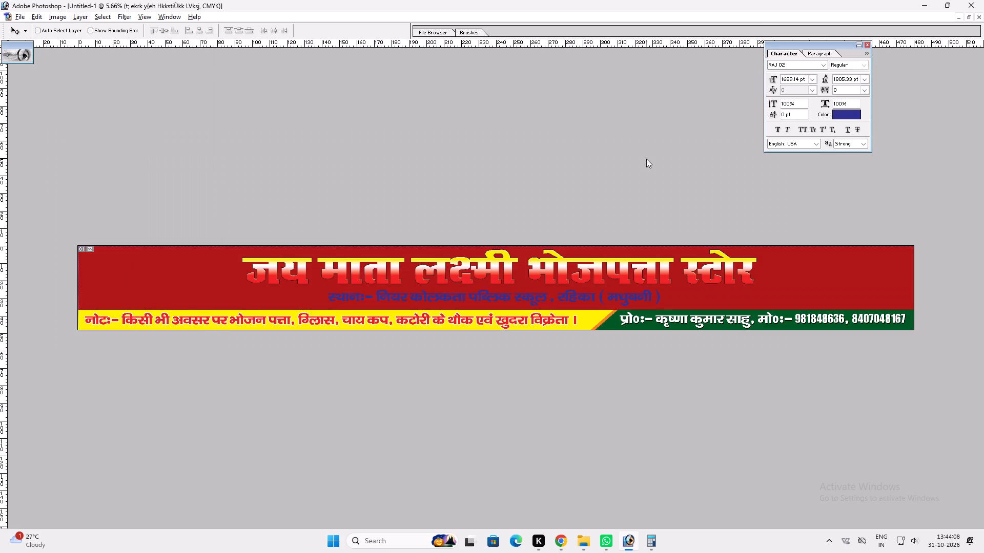
pyautogui.scroll(8, 789, 382)
pyautogui.scroll(2, 885, 394)
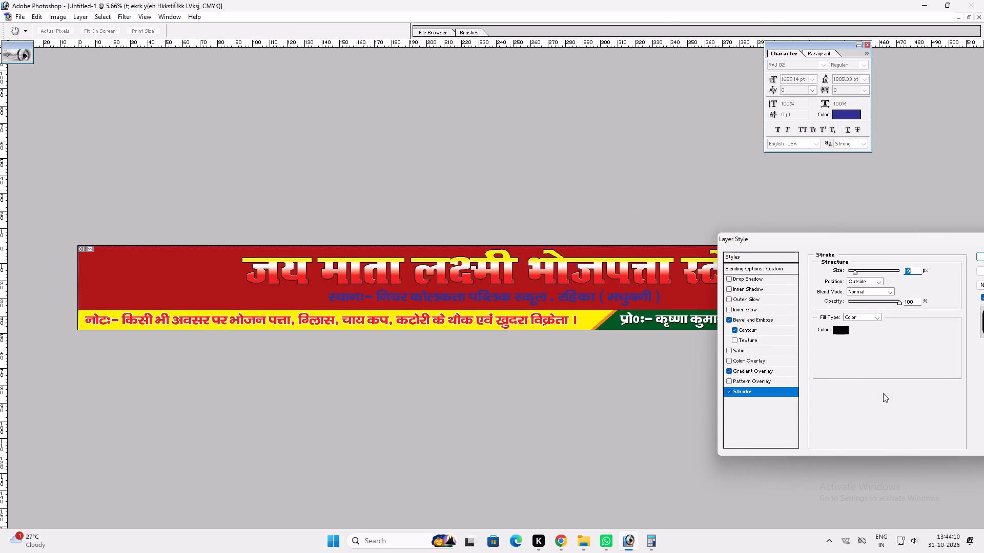
pyautogui.scroll(9, 883, 393)
# Recolour the red stop of the heading's gradient overlay to cyan with C 100, M 0, Y 0.
pyautogui.click(760, 370)
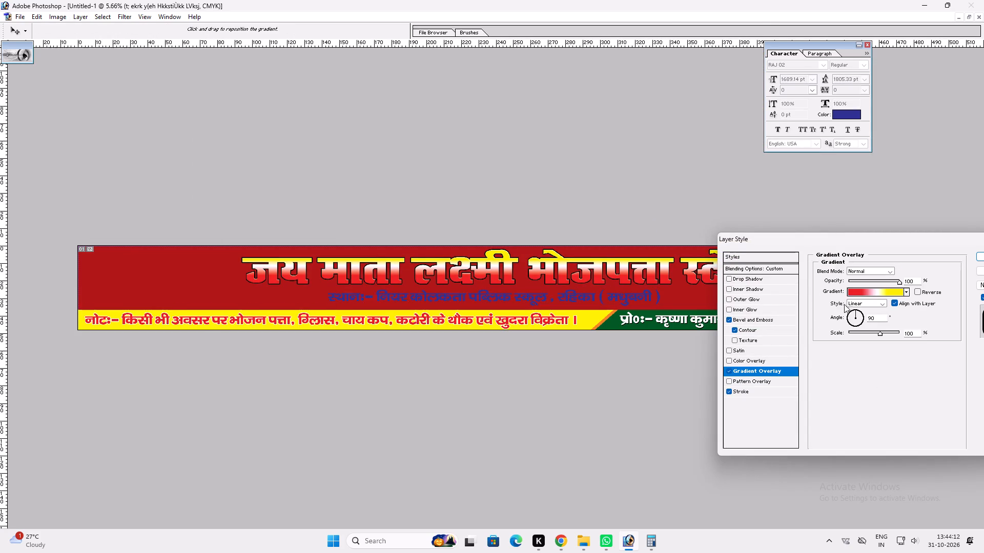
pyautogui.click(853, 292)
pyautogui.click(447, 321)
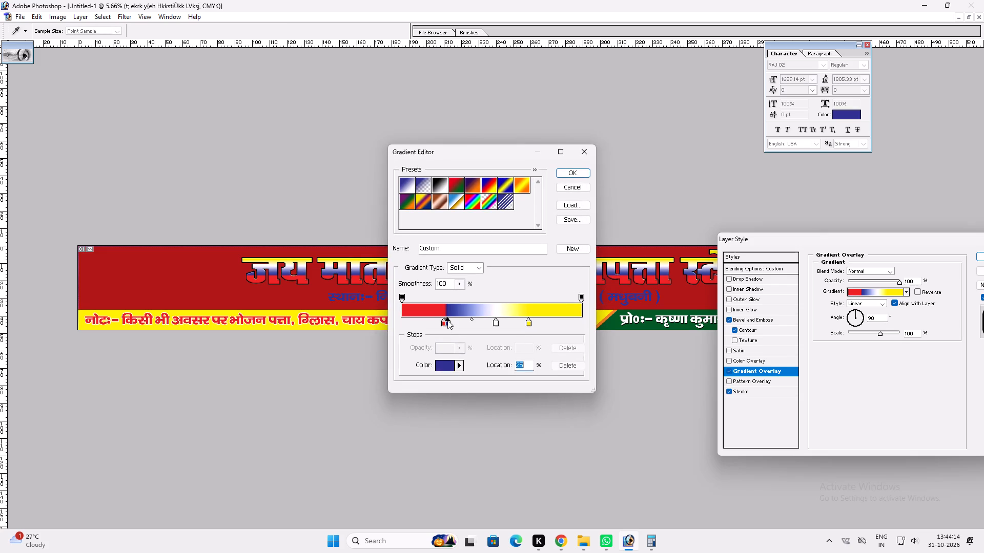
pyautogui.moveTo(447, 320); pyautogui.dragTo(447, 304)
pyautogui.click(443, 324)
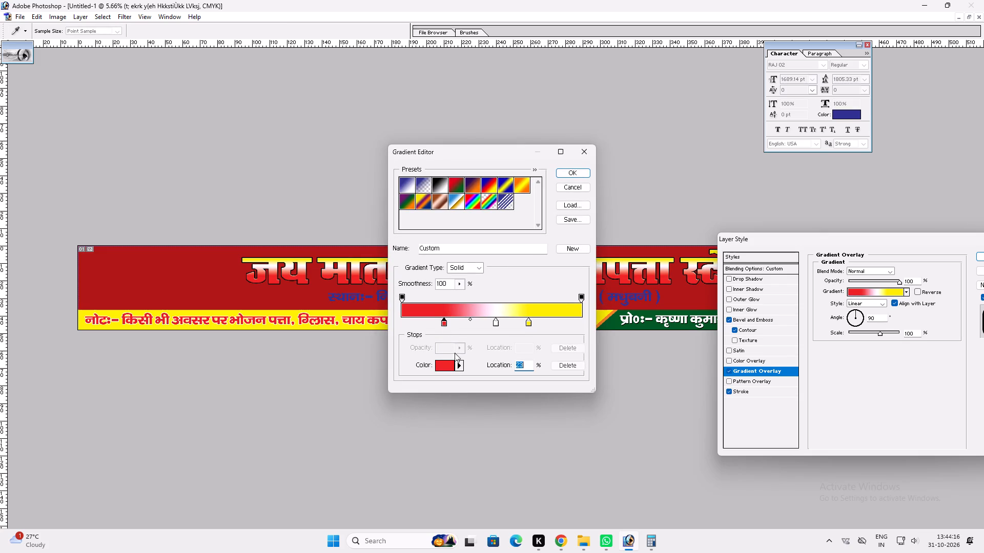
pyautogui.click(444, 360)
pyautogui.press('Tab')
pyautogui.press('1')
pyautogui.hotkey('shift', 'Tab')
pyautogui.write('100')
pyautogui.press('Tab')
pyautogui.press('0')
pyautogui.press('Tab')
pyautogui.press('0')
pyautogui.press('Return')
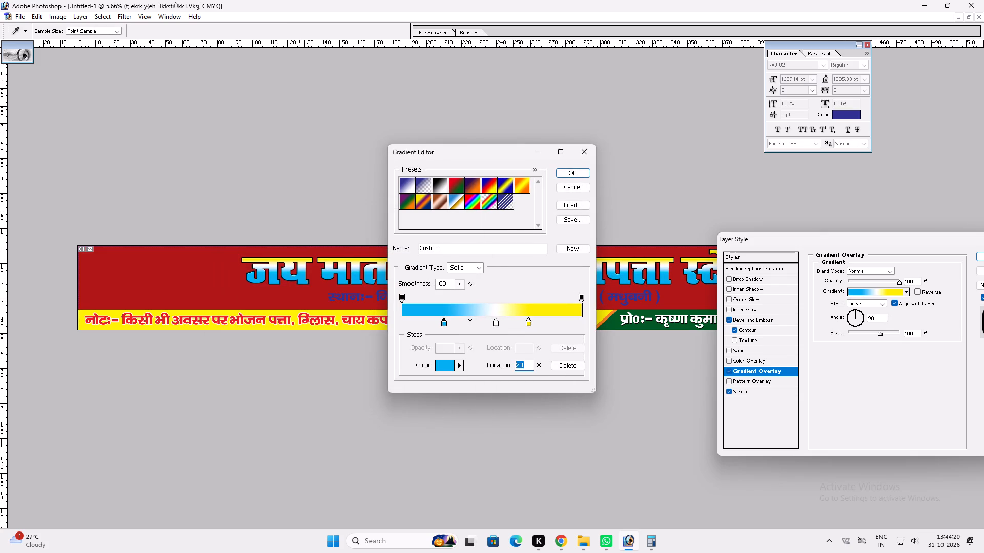
# Move the gradient's cyan stop to 1% and shift the white stop towards it, then apply the style.
pyautogui.moveTo(445, 323); pyautogui.dragTo(403, 316)
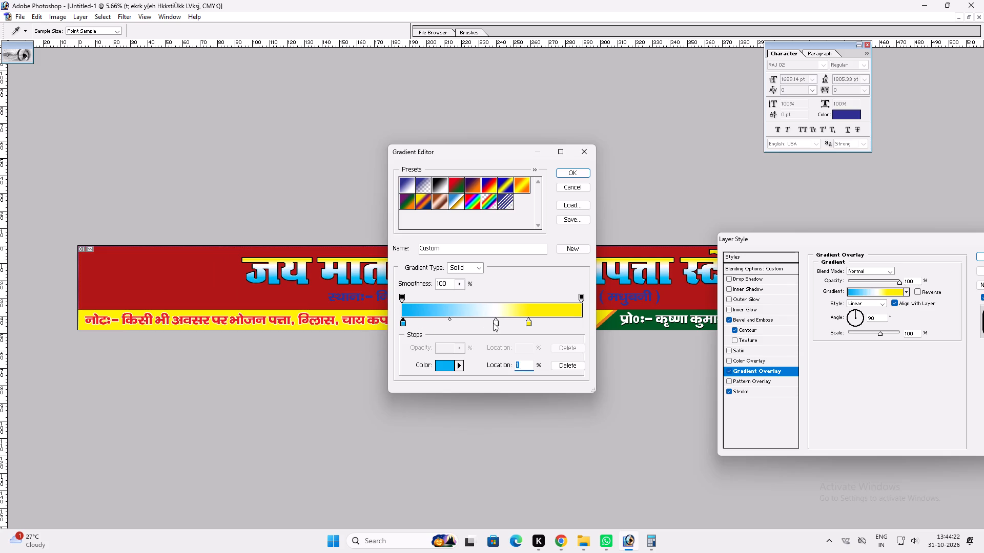
pyautogui.moveTo(495, 323); pyautogui.dragTo(463, 319)
pyautogui.moveTo(464, 324); pyautogui.dragTo(438, 328)
pyautogui.moveTo(437, 328); pyautogui.dragTo(443, 326)
pyautogui.press('Return')
pyautogui.press('Return')
# Enlarge the heading from its centre to about 1781 pt.
pyautogui.hotkey('ctrl', 't')
pyautogui.keyDown('alt'); pyautogui.keyDown('shift'); pyautogui.moveTo(755, 282); pyautogui.dragTo(769, 279); pyautogui.keyUp('shift'); pyautogui.keyUp('alt')
pyautogui.hotkey('shift', 'Return')
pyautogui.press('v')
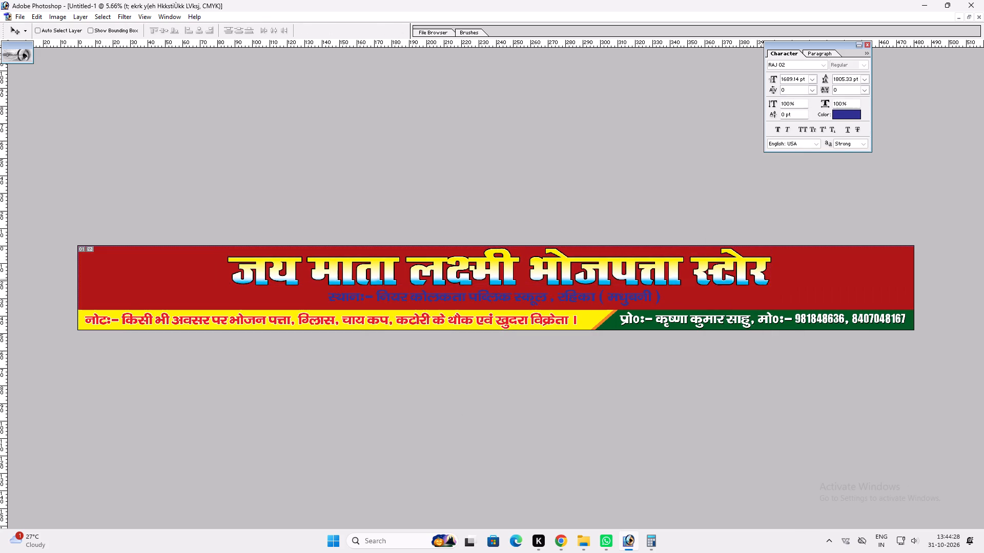
# Duplicate the heading, rasterize the copy and apply a Motion Blur at 52° with a distance of 203 pixels.
pyautogui.hotkey('ctrl', 'j')
pyautogui.hotkey('alt', 't')
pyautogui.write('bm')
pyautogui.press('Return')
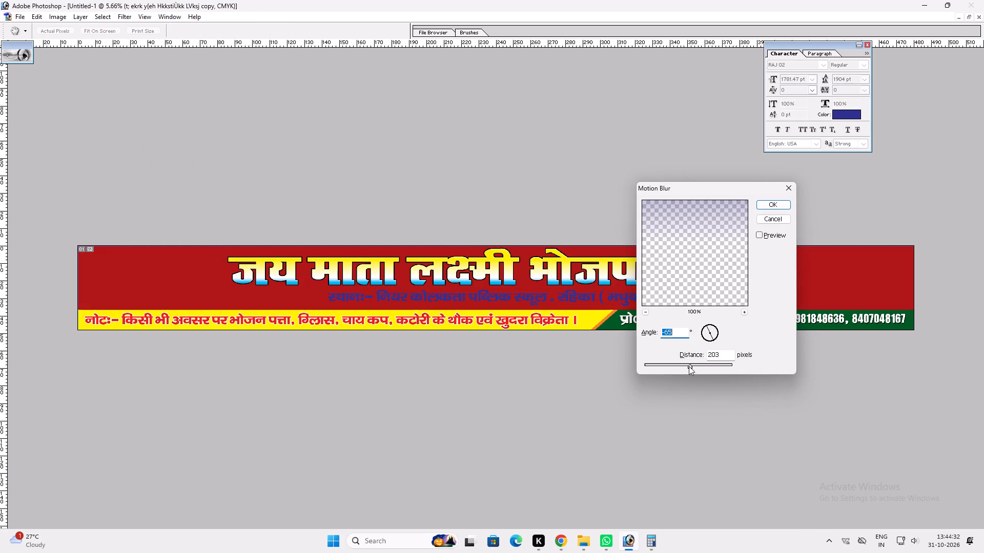
pyautogui.moveTo(713, 341); pyautogui.dragTo(701, 344)
pyautogui.press('Return')
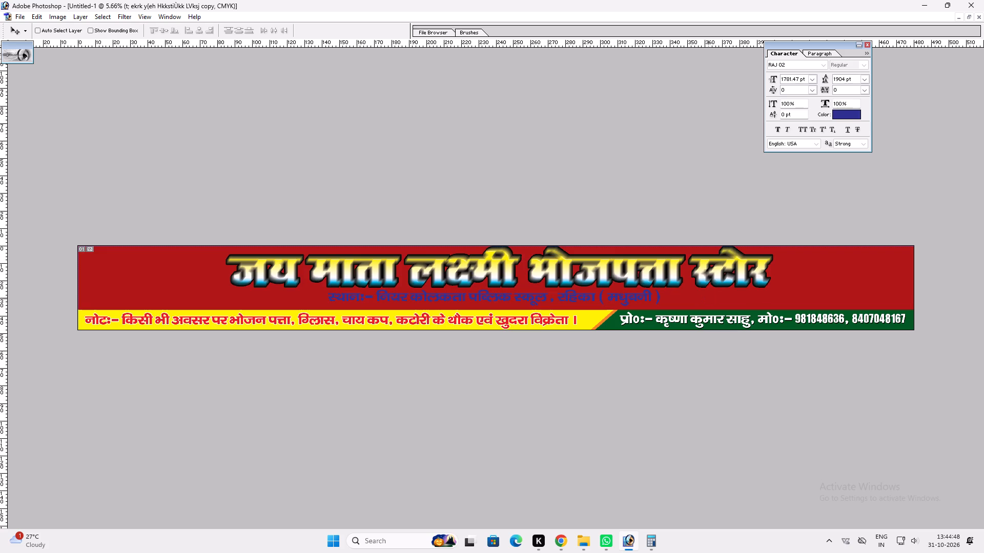
# Send the blurred copy behind the heading and nudge it down and left to form an offset shadow.
pyautogui.hotkey('ctrl', '[')
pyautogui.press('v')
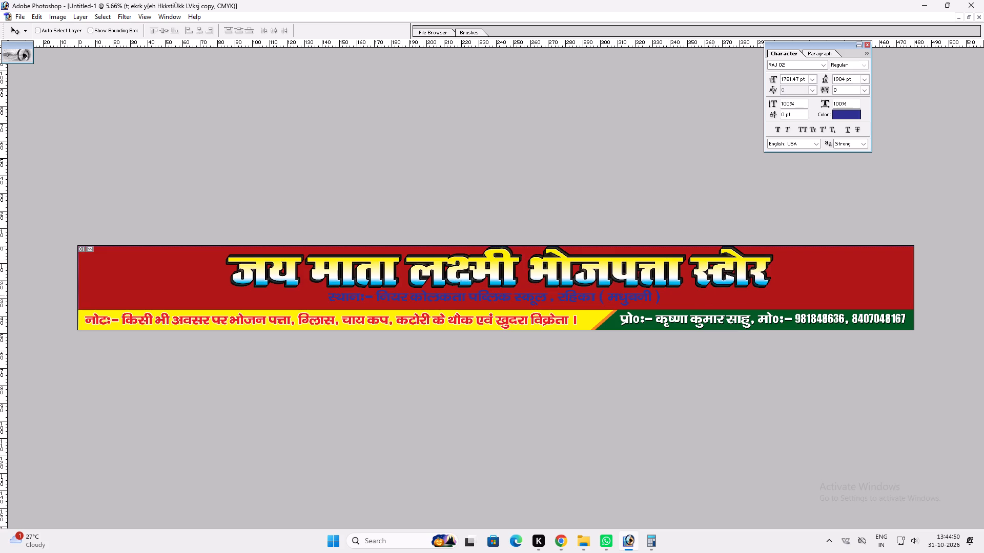
pyautogui.press('Down')
pyautogui.press('Down')
pyautogui.press('Down')
pyautogui.press('Down')
pyautogui.press('Left')
pyautogui.press('Left')
pyautogui.press('Left')
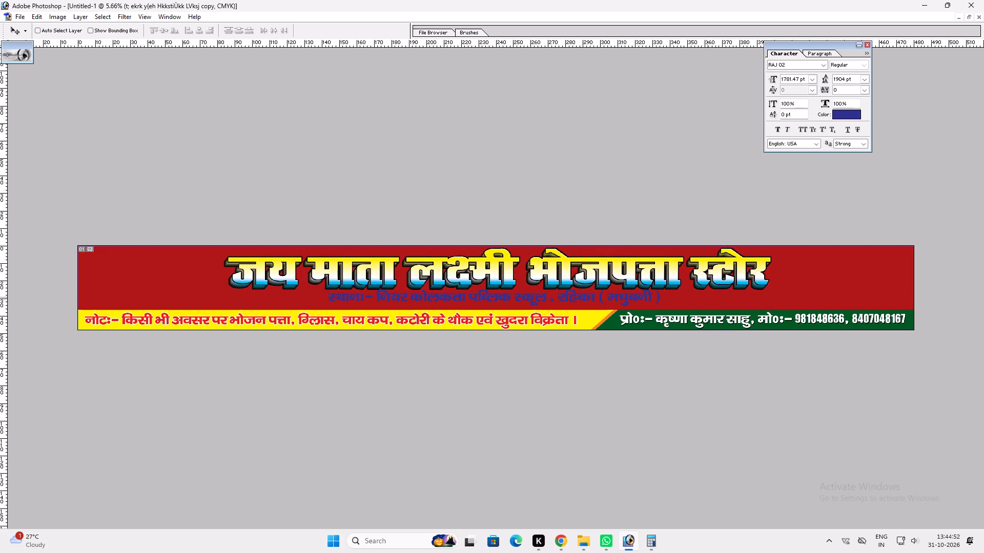
pyautogui.press('Left')
pyautogui.press('Left')
pyautogui.press('Left')
pyautogui.press('Left')
pyautogui.press('Left')
pyautogui.press('Down')
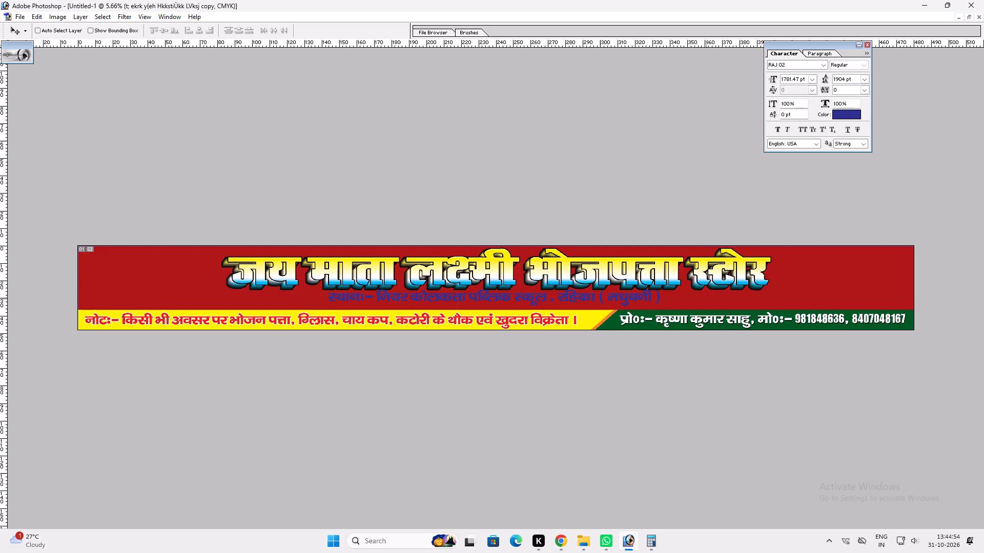
# Nudge the blurred heading copy to the right so its offset shadow sits closer behind the heading.
pyautogui.press('Right')
pyautogui.press('Right')
pyautogui.press('Right')
pyautogui.press('Right')
pyautogui.press('Right')
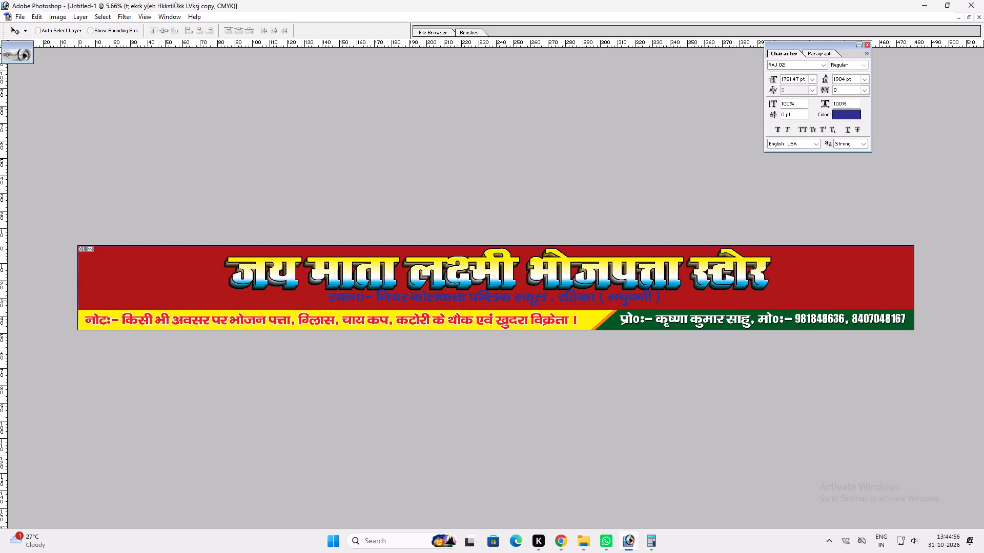
# Switch to the open beauty parlour banner and copy the layer style of the copy layer behind its ब्यूटी पार्लर heading.
pyautogui.hotkey('ctrl', '+')
pyautogui.hotkey('ctrl', '+')
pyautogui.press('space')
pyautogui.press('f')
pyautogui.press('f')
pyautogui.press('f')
pyautogui.click(638, 294)
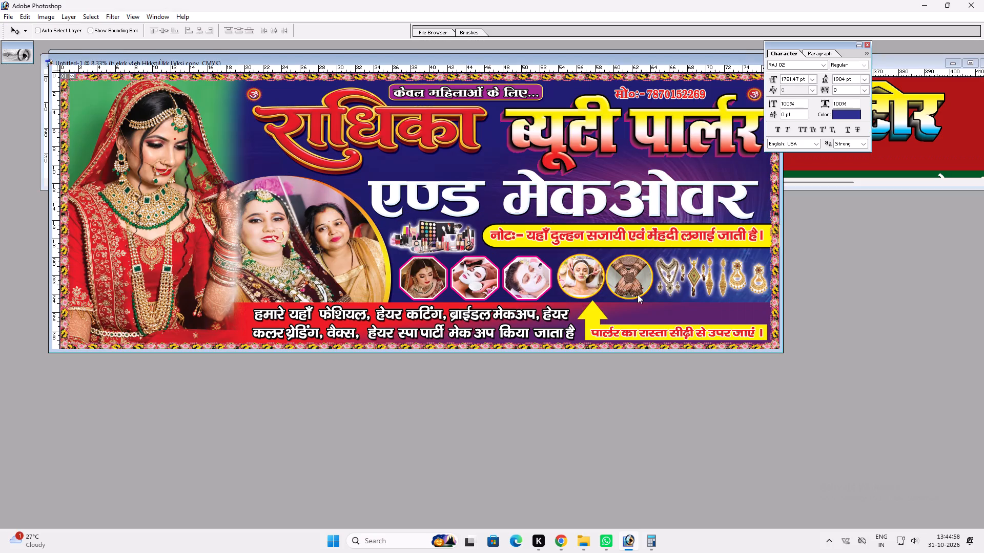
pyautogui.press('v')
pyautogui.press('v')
pyautogui.rightClick(558, 150)
pyautogui.click(570, 166)
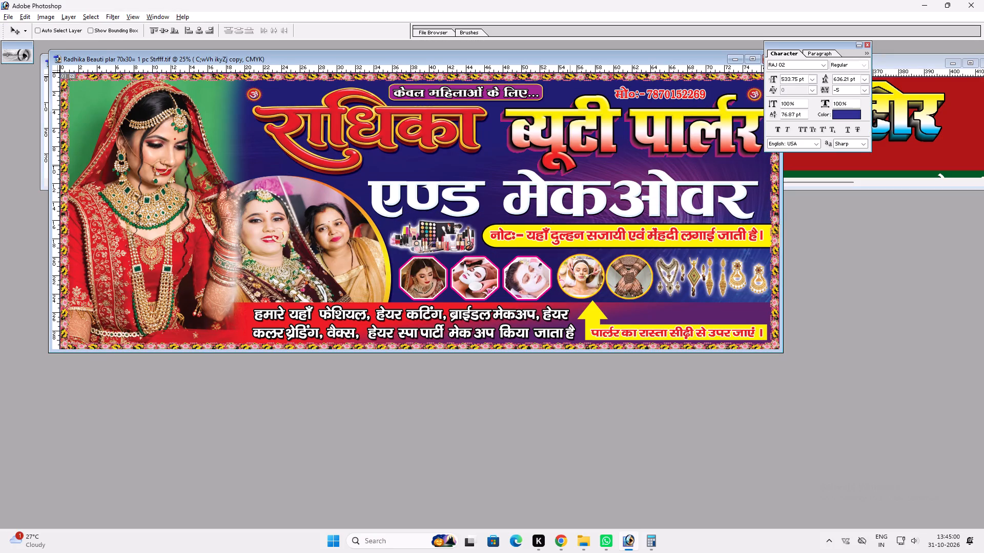
pyautogui.hotkey('alt', 'l')
pyautogui.hotkey('alt', 'y')
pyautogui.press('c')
pyautogui.click(866, 142)
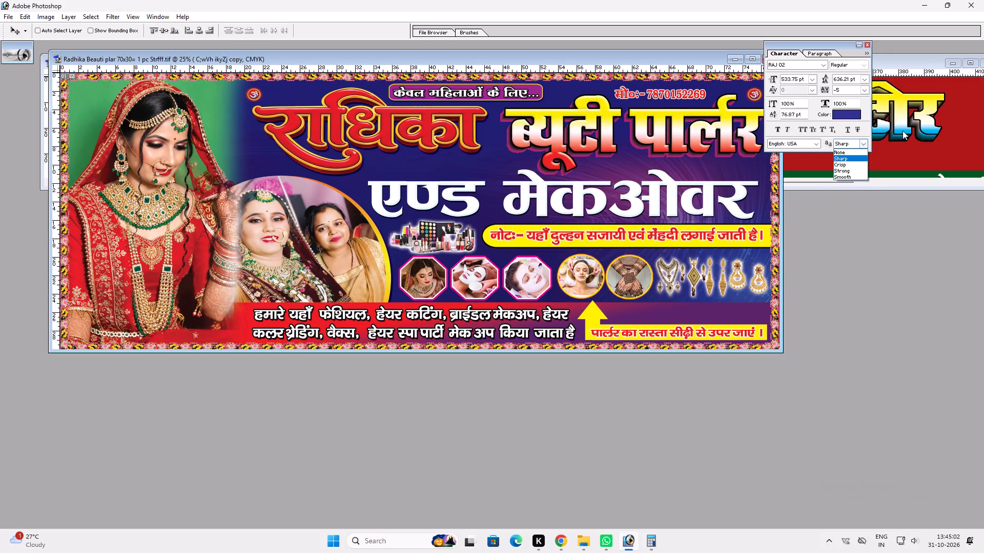
# Return to the shop banner and paste the copied layer style onto the blurred heading copy.
pyautogui.doubleClick(903, 131)
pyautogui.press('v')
pyautogui.rightClick(717, 118)
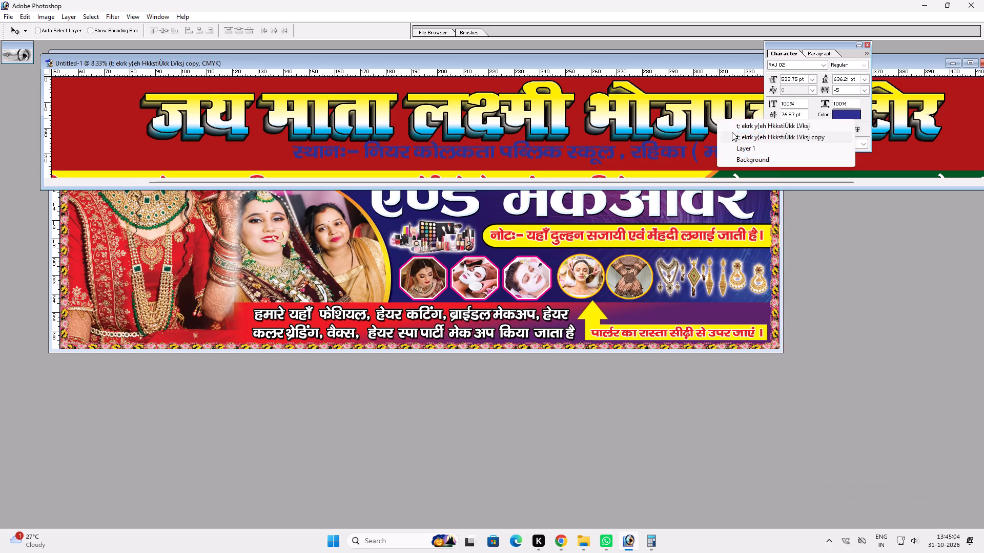
pyautogui.click(732, 132)
pyautogui.hotkey('alt', 'y')
pyautogui.hotkey('alt', 'l')
pyautogui.hotkey('alt', 'y')
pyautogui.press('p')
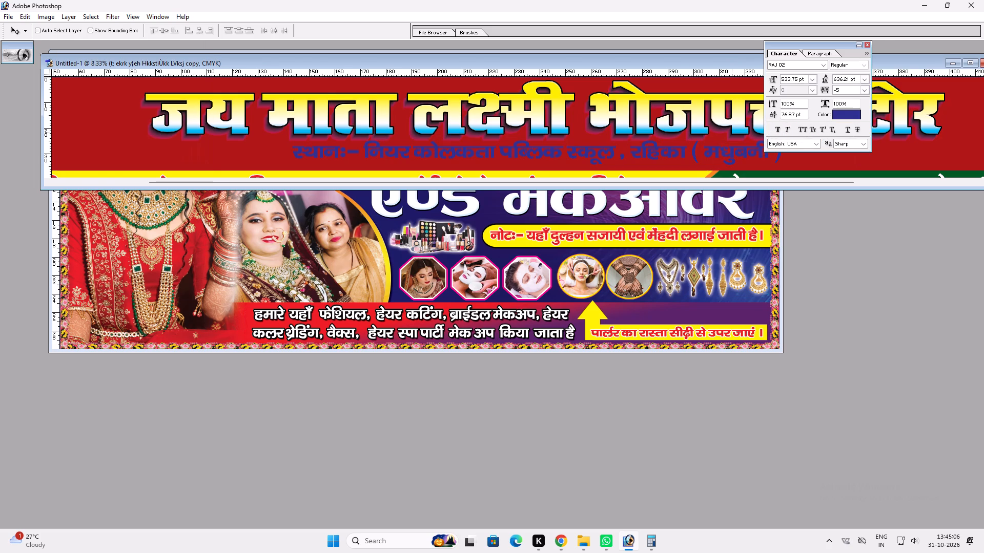
# Maximize the banner window and nudge the blurred copy left and slightly up to refine the shadow offset.
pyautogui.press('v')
pyautogui.doubleClick(661, 60)
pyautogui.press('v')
pyautogui.press('Left')
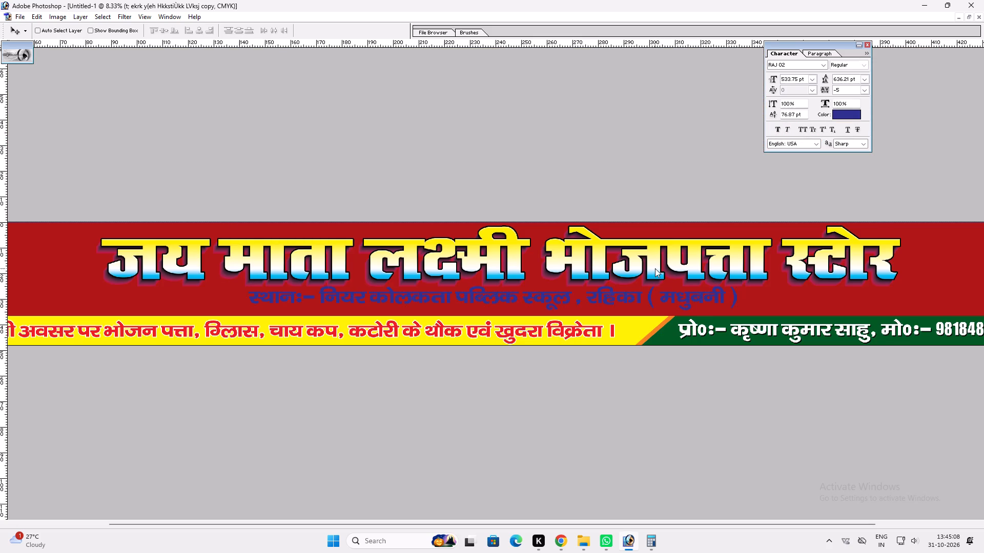
pyautogui.press('Left')
pyautogui.press('Left')
pyautogui.press('Up')
pyautogui.press('Up')
pyautogui.press('Up')
pyautogui.press('Up')
pyautogui.press('Up')
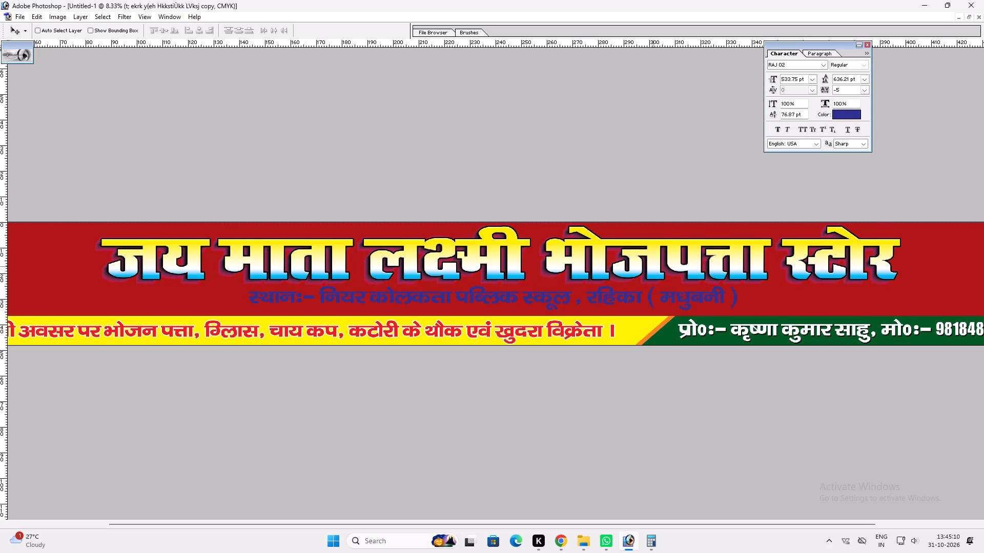
pyautogui.press('Left')
pyautogui.press('Down')
pyautogui.press('Down')
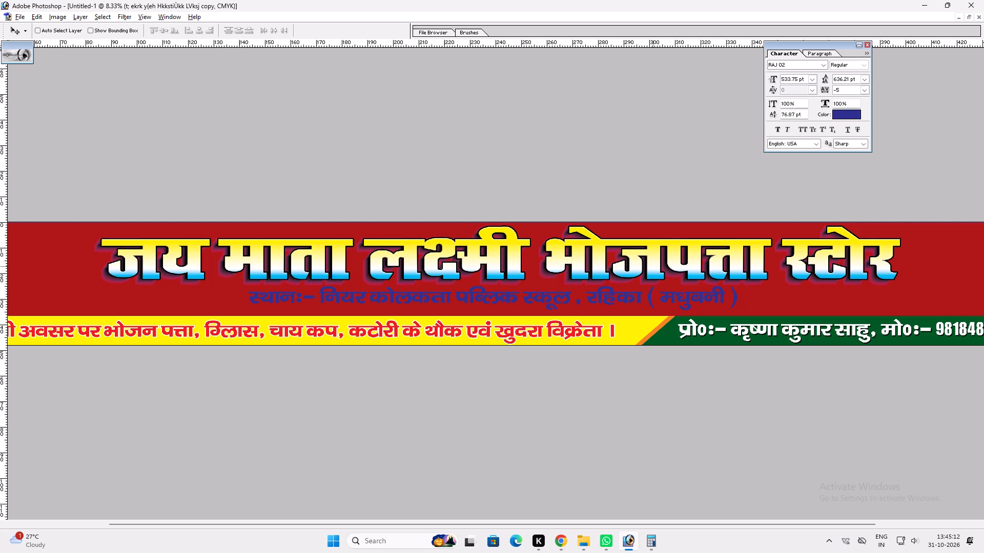
# Set the blurred copy's drop shadow to 100% opacity, distance 22 px, spread 31% and size 0 px.
pyautogui.hotkey('alt', 'l')
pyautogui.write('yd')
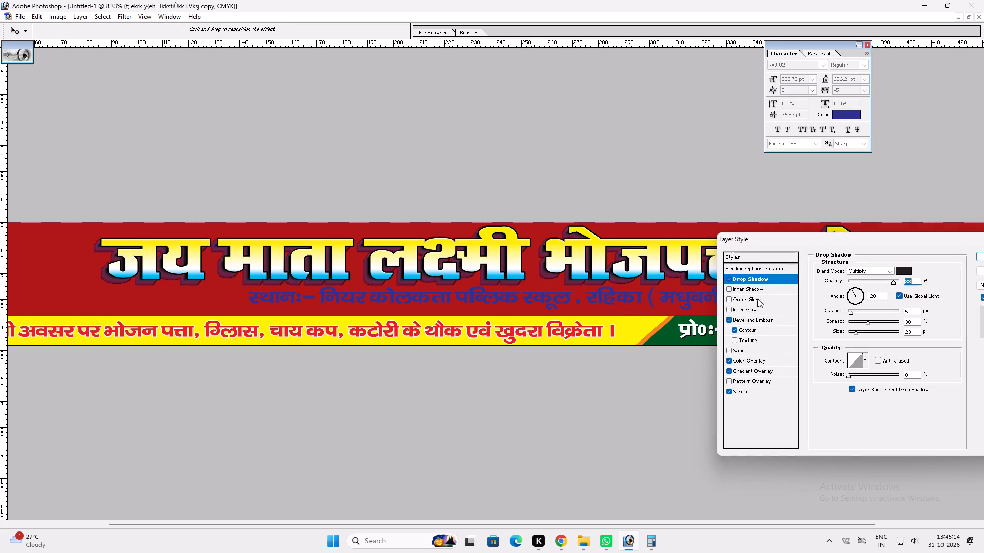
pyautogui.moveTo(897, 281); pyautogui.dragTo(911, 280)
pyautogui.moveTo(854, 310); pyautogui.dragTo(857, 310)
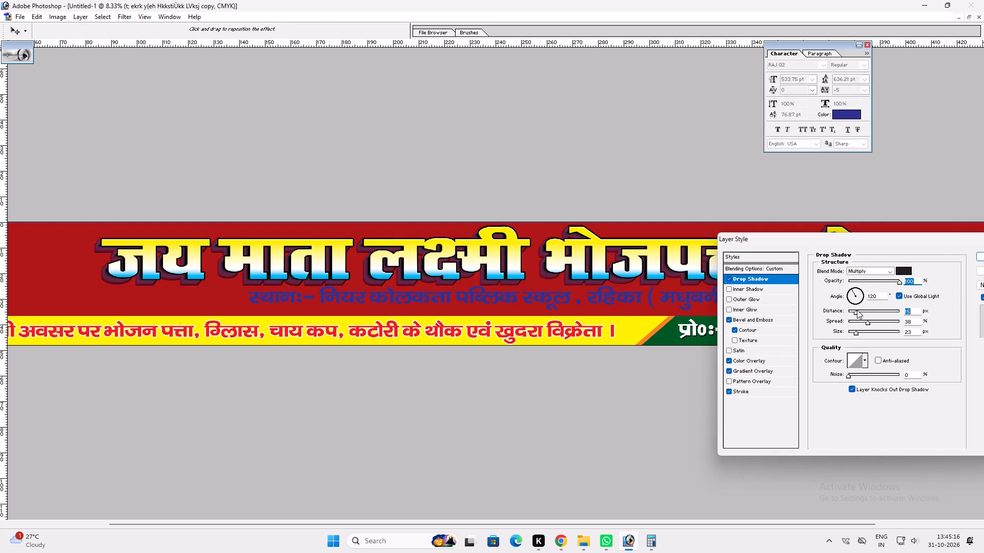
pyautogui.moveTo(857, 310); pyautogui.dragTo(861, 308)
pyautogui.moveTo(856, 335); pyautogui.dragTo(832, 332)
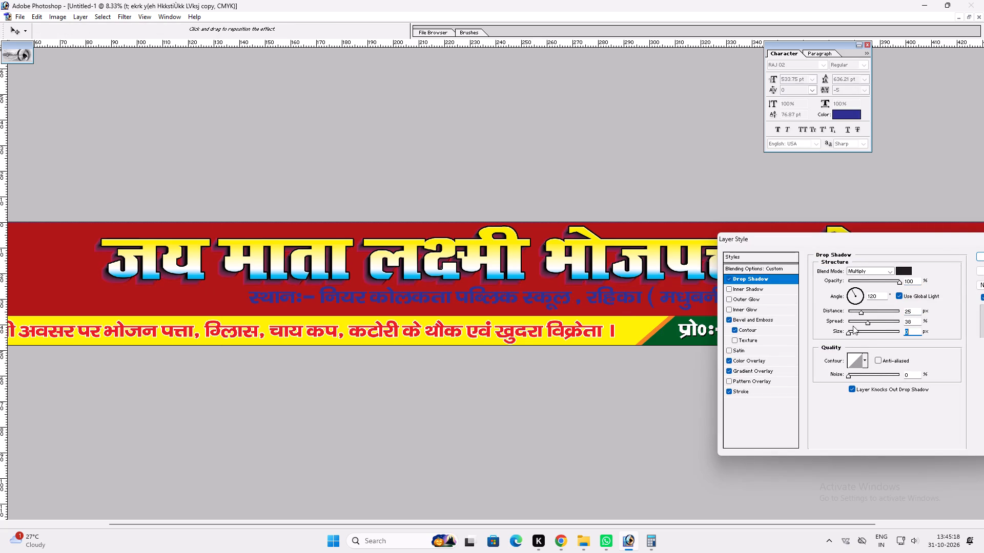
pyautogui.moveTo(869, 322); pyautogui.dragTo(864, 323)
pyautogui.click(862, 314)
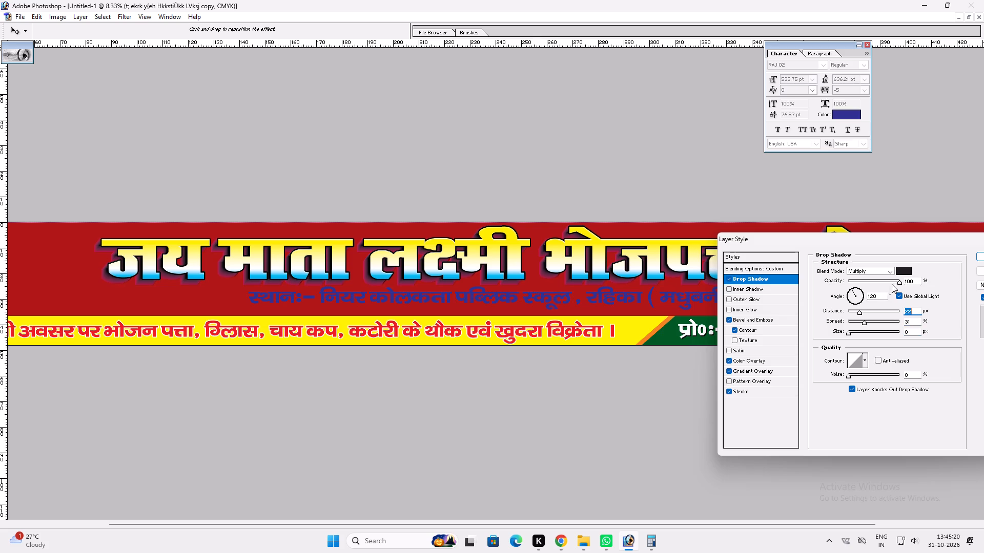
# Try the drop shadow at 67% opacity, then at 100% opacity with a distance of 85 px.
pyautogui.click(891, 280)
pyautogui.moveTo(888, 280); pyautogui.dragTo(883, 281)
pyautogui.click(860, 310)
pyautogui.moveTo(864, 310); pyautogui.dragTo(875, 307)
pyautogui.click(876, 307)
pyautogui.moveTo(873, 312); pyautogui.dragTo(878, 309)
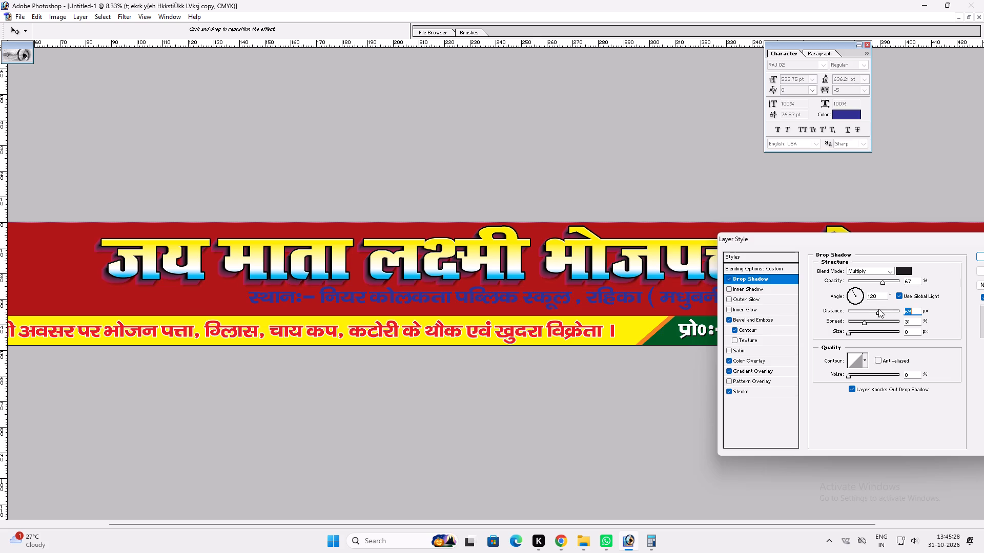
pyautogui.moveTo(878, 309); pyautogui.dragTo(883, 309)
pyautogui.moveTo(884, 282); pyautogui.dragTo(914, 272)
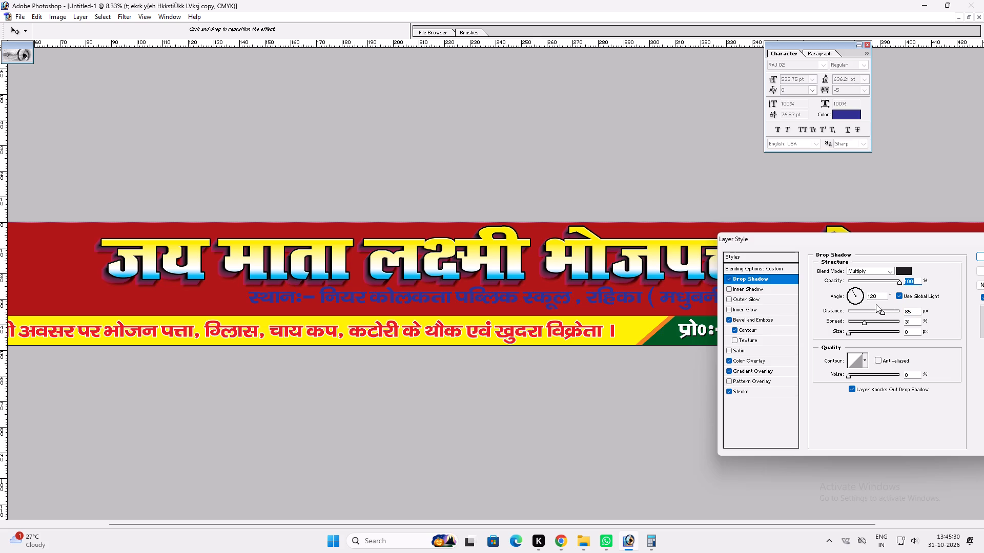
# Set the drop shadow distance to 57 px, lower its opacity somewhat below 100% and apply the style.
pyautogui.moveTo(874, 309); pyautogui.dragTo(869, 310)
pyautogui.moveTo(868, 312); pyautogui.dragTo(856, 316)
pyautogui.moveTo(863, 316); pyautogui.dragTo(867, 316)
pyautogui.click(868, 316)
pyautogui.click(862, 312)
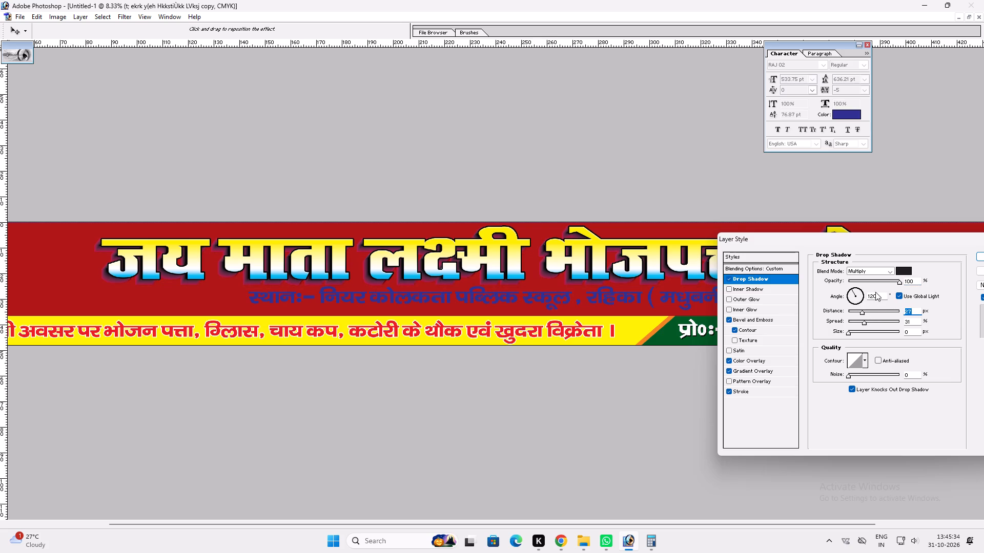
pyautogui.click(866, 310)
pyautogui.click(867, 311)
pyautogui.click(868, 311)
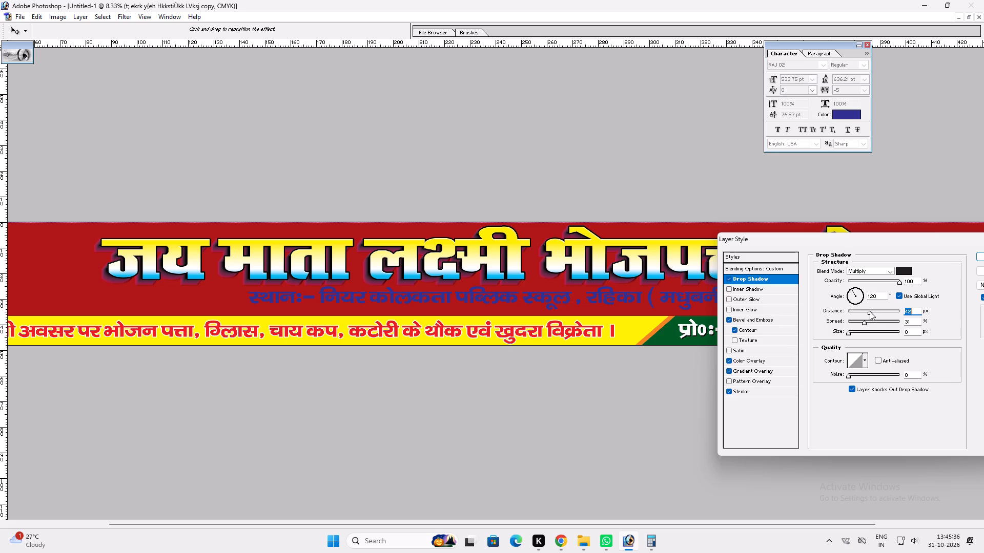
pyautogui.click(870, 311)
pyautogui.click(872, 311)
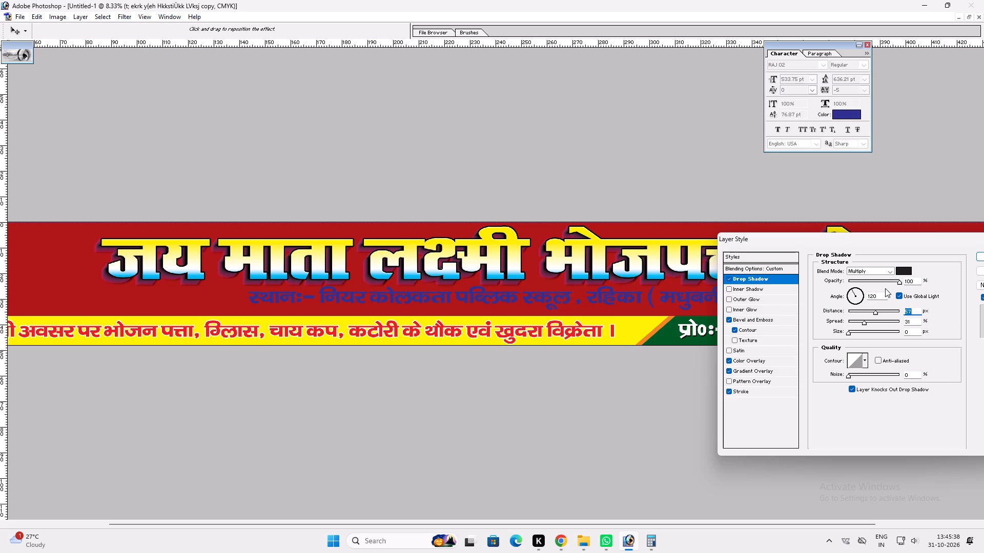
pyautogui.click(888, 282)
pyautogui.press('Return')
pyautogui.press('Return')
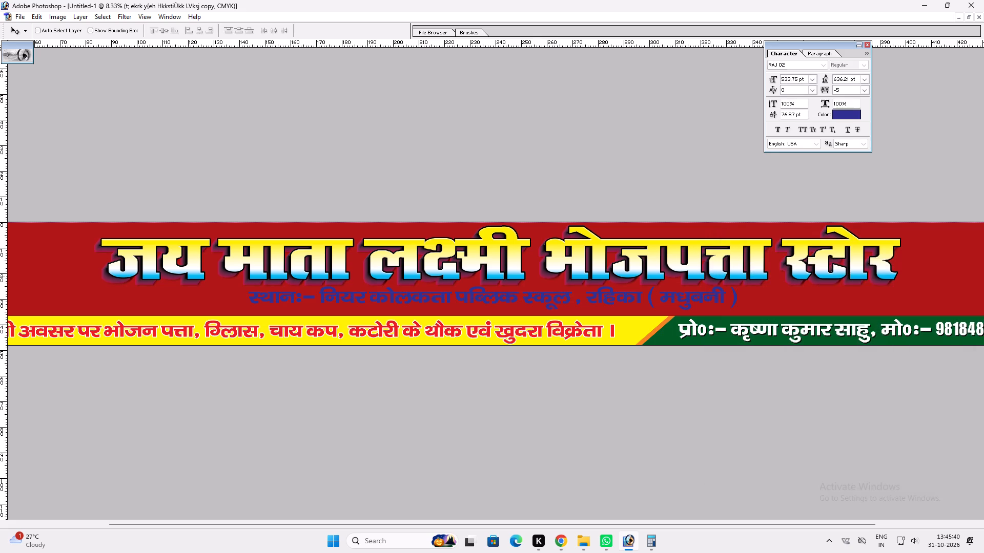
# Reopen the blurred copy's layer style and set its color overlay to black.
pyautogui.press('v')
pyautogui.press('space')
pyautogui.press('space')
pyautogui.moveTo(782, 286); pyautogui.dragTo(788, 288, button='right')
pyautogui.click(795, 290)
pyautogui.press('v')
pyautogui.rightClick(689, 266)
pyautogui.click(720, 284)
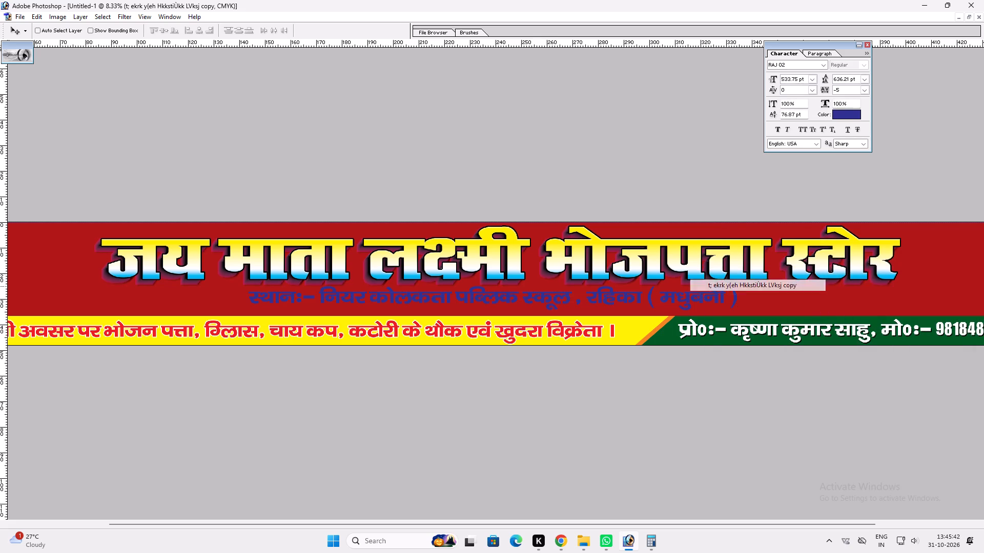
pyautogui.hotkey('alt', 'l')
pyautogui.hotkey('alt', 'y')
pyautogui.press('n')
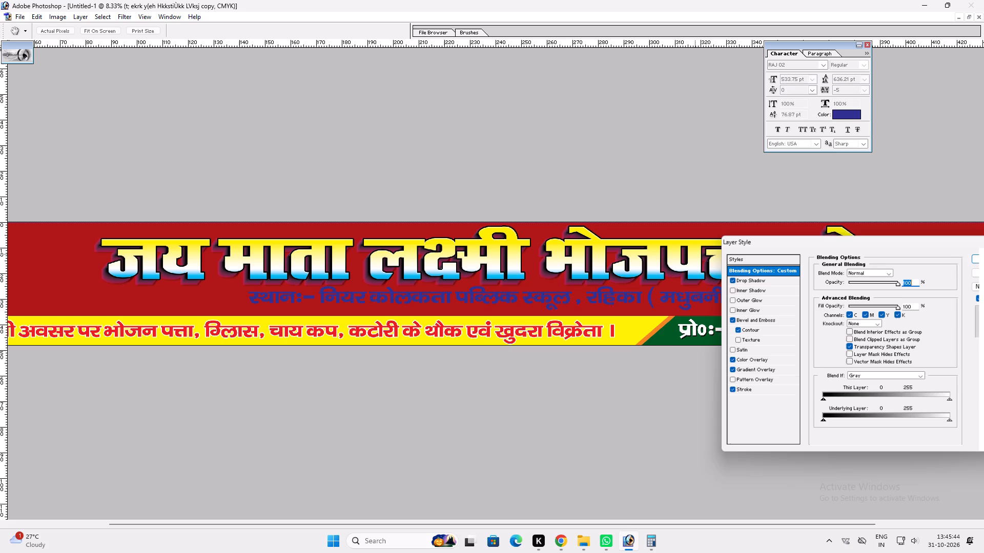
pyautogui.click(762, 358)
pyautogui.click(905, 271)
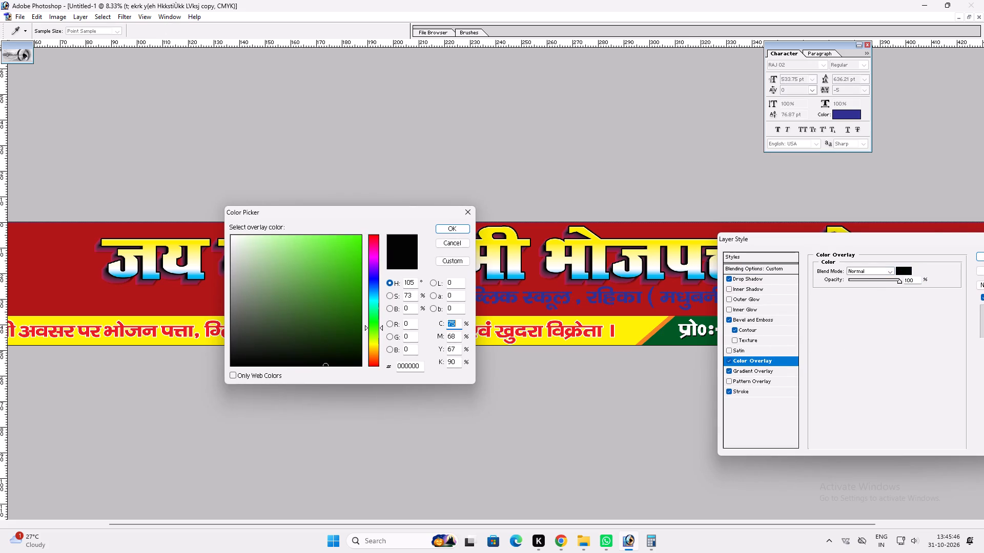
pyautogui.moveTo(326, 351); pyautogui.dragTo(458, 394)
pyautogui.press('Return')
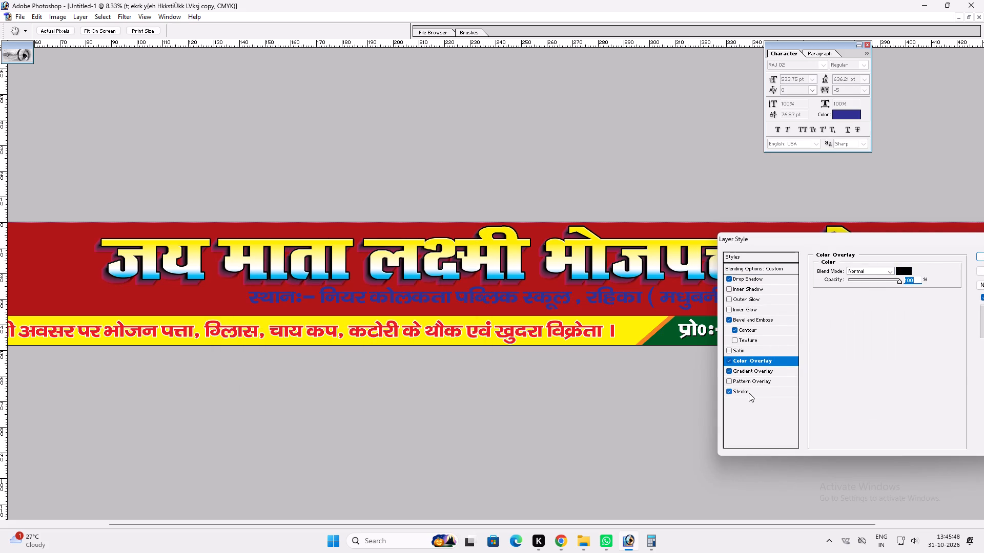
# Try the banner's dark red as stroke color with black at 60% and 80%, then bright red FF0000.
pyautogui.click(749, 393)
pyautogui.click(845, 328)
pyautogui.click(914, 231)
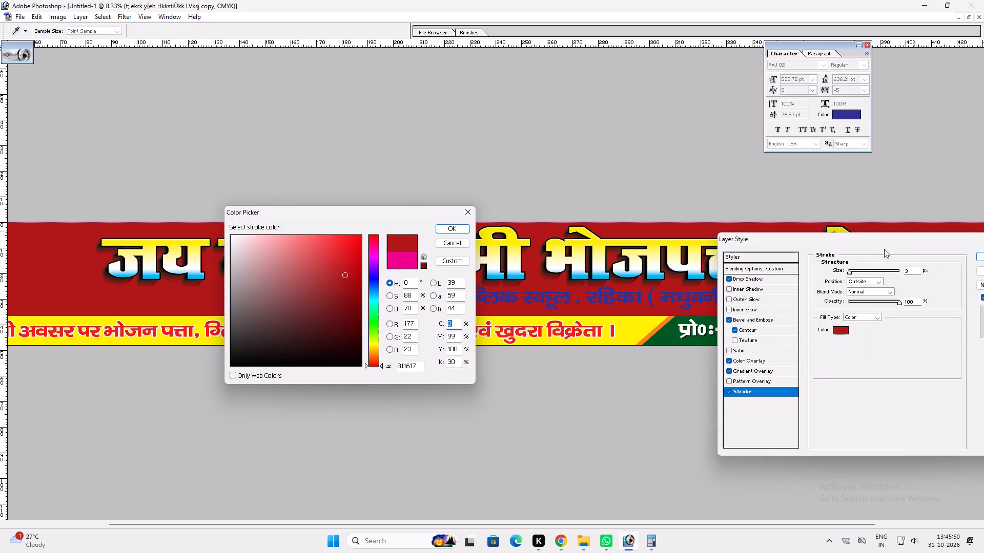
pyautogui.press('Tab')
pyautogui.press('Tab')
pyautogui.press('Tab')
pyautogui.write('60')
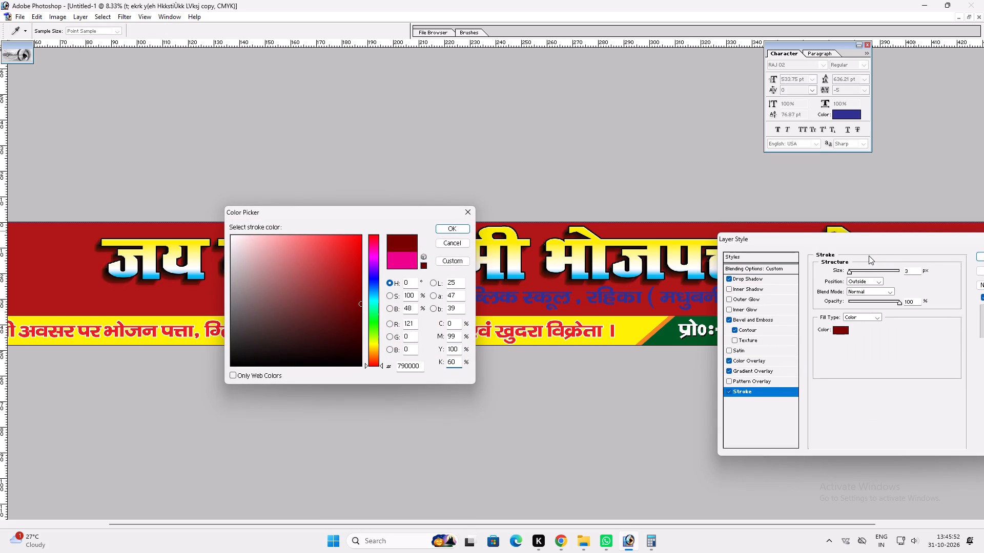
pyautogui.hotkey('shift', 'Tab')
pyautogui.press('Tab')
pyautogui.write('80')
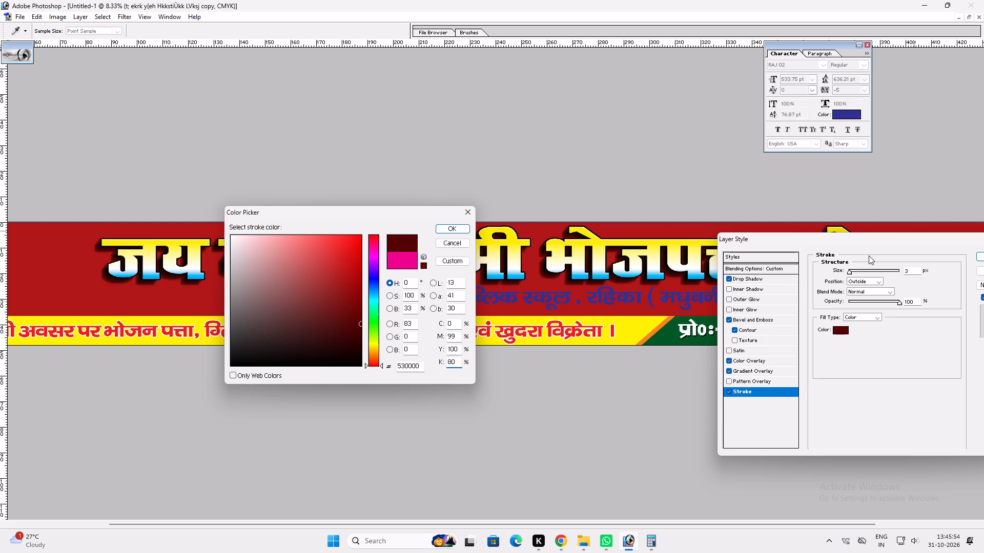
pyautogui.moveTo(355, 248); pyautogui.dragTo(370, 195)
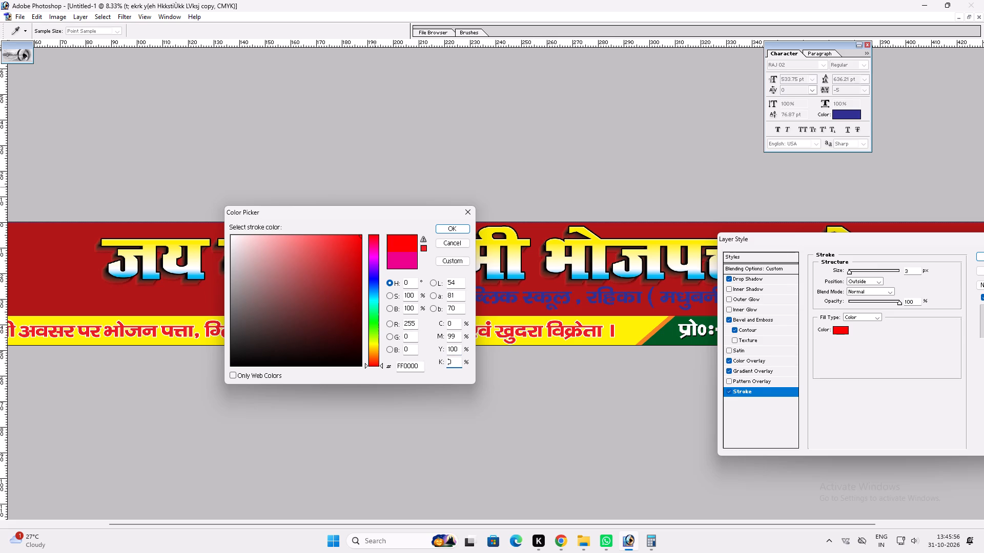
# Change the stroke color to light blue with cyan 60%, magenta 0% and yellow 0%.
pyautogui.press('Tab')
pyautogui.press('Tab')
pyautogui.press('Tab')
pyautogui.press('Tab')
pyautogui.press('Tab')
pyautogui.press('Tab')
pyautogui.press('Tab')
pyautogui.press('Tab')
pyautogui.press('Tab')
pyautogui.press('Tab')
pyautogui.press('Tab')
pyautogui.press('Tab')
pyautogui.press('Tab')
pyautogui.press('Tab')
pyautogui.press('Tab')
pyautogui.press('Tab')
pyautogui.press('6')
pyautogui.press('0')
pyautogui.press('Tab')
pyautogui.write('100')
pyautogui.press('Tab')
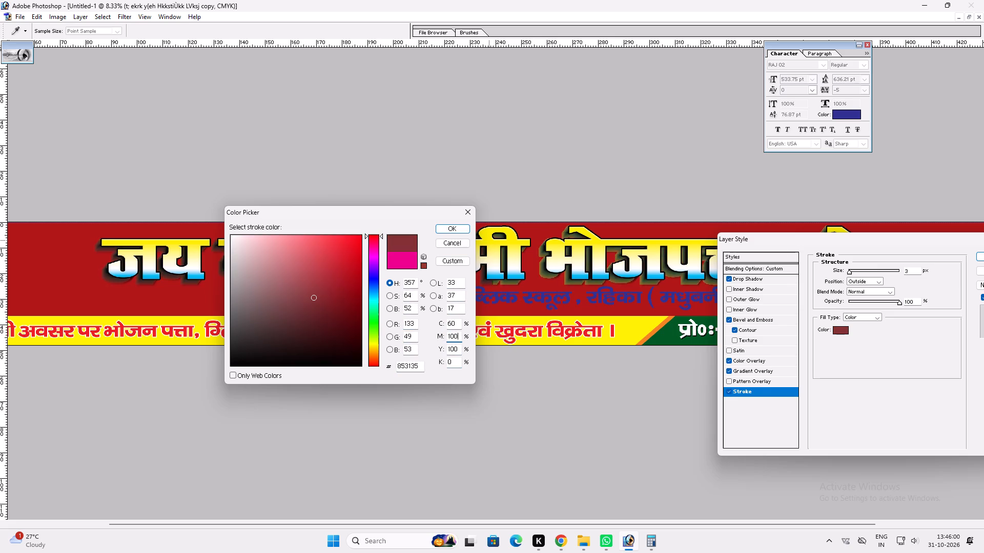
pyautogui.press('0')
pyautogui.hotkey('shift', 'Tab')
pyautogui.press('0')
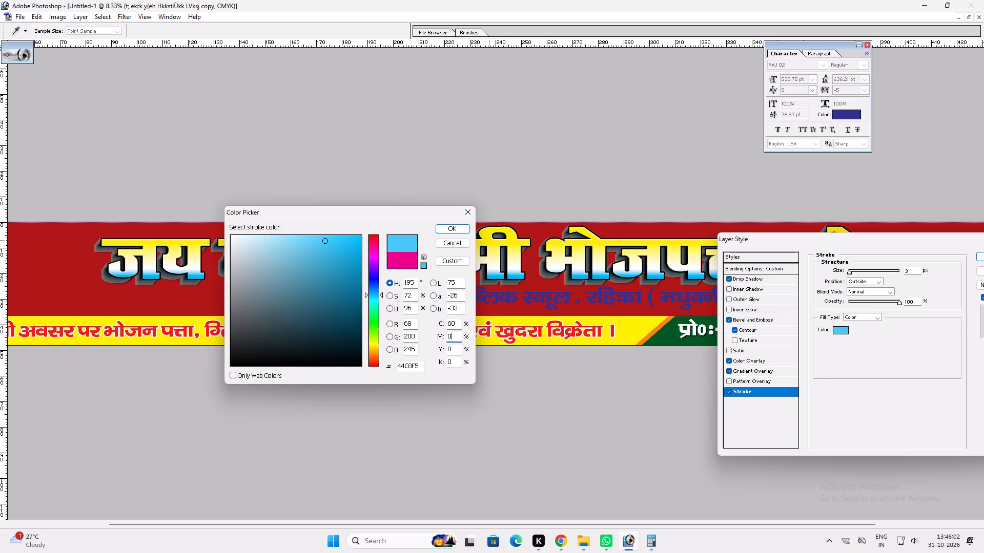
# Raise the stroke color's cyan to 100% and accept the color.
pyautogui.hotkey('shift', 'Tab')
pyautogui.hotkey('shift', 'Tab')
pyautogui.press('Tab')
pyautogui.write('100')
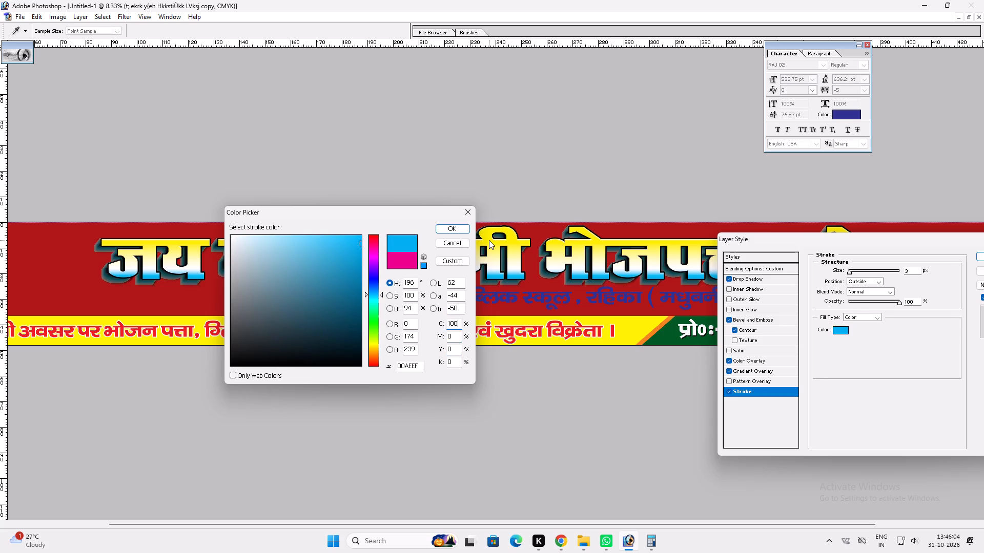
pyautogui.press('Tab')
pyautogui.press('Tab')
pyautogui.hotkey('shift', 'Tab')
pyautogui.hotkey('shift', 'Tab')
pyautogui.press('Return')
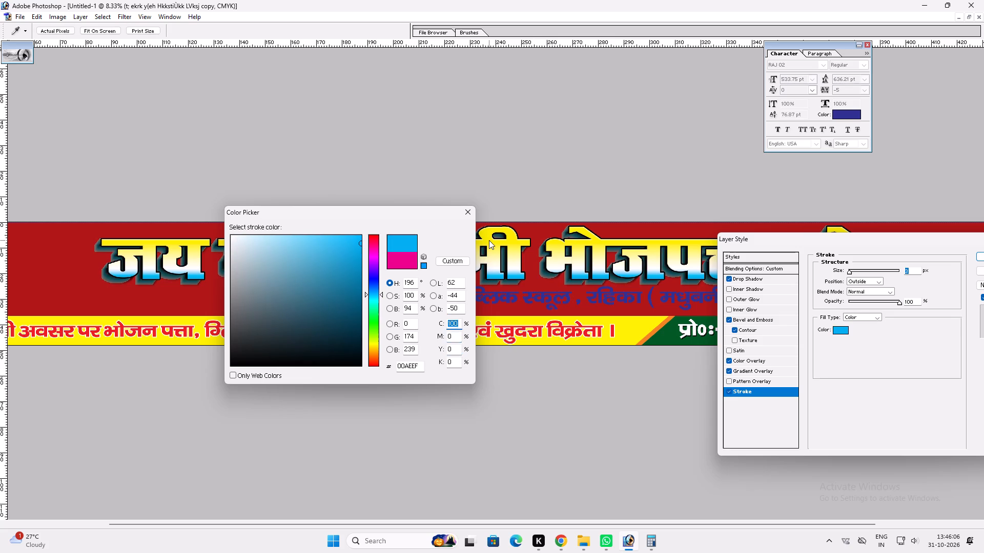
# Increase the blurred copy's stroke size to 8 px.
pyautogui.scroll(5, 815, 382)
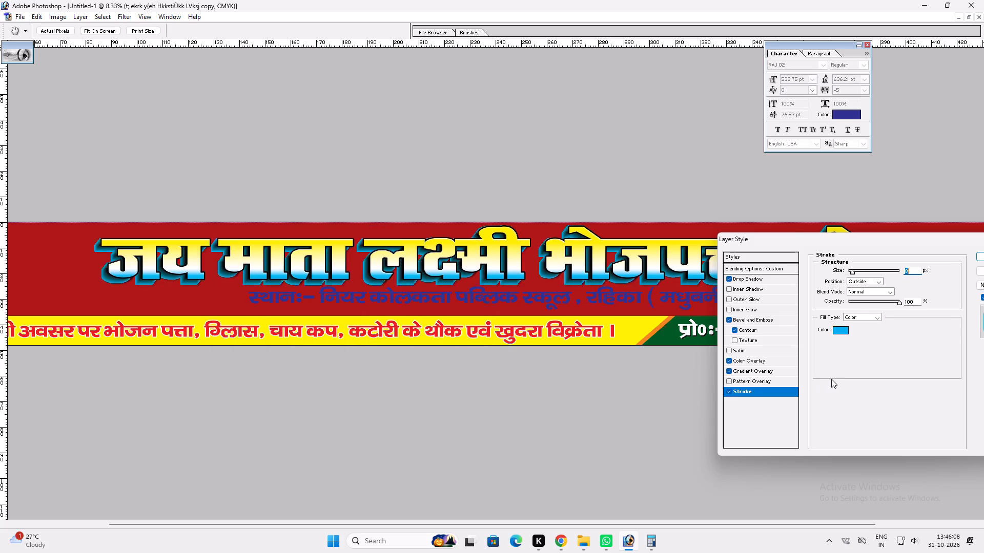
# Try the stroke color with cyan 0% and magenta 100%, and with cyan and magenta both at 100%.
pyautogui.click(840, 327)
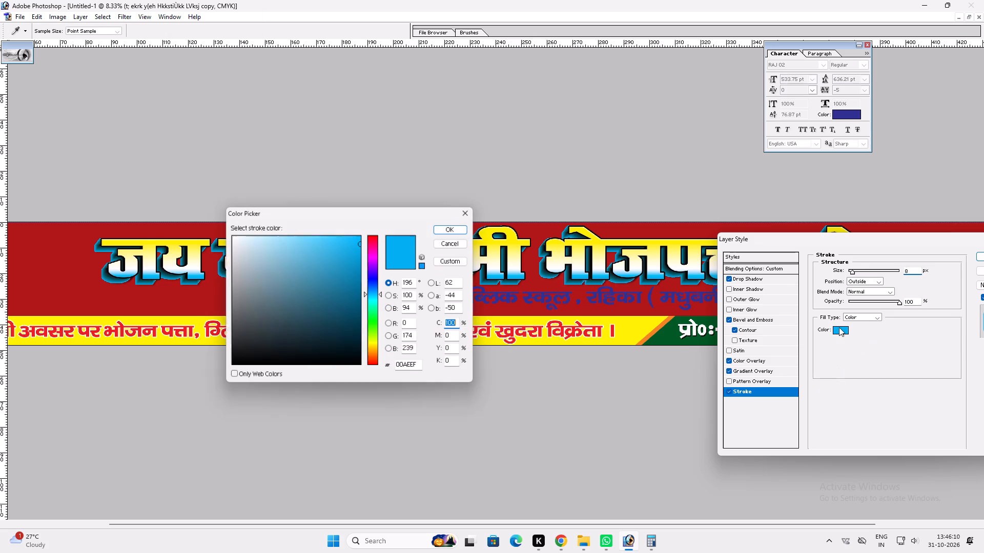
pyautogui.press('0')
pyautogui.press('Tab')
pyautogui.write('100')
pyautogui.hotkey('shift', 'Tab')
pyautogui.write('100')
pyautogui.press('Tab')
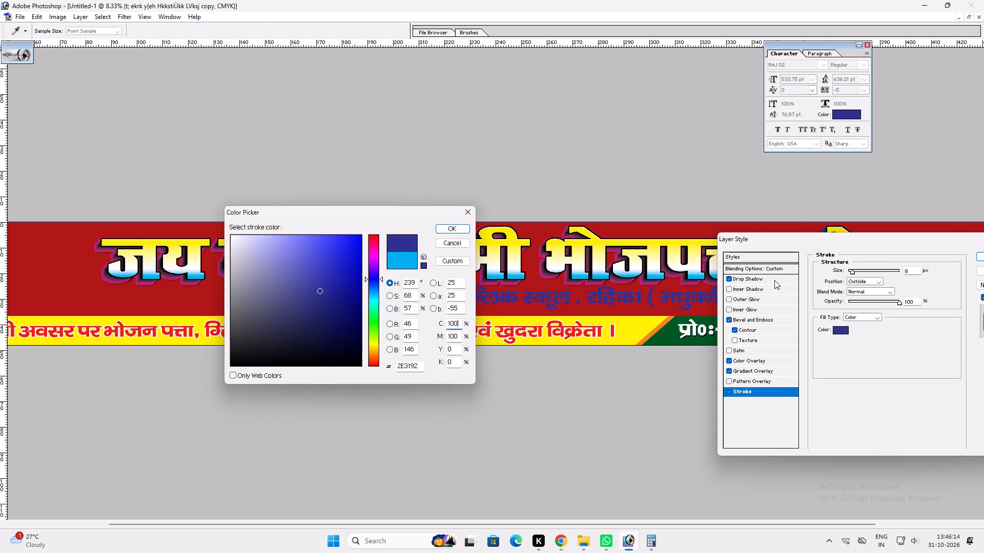
# Set the stroke color's magenta to 0% with cyan at 100% and accept the color and layer style.
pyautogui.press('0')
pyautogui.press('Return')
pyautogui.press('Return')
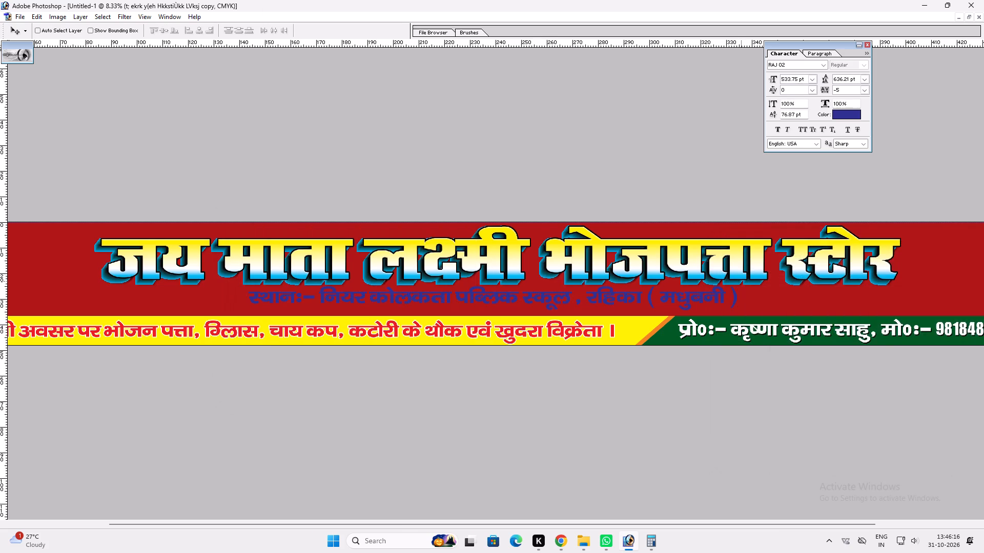
# Nudge the active heading layer two steps down and one step to the right.
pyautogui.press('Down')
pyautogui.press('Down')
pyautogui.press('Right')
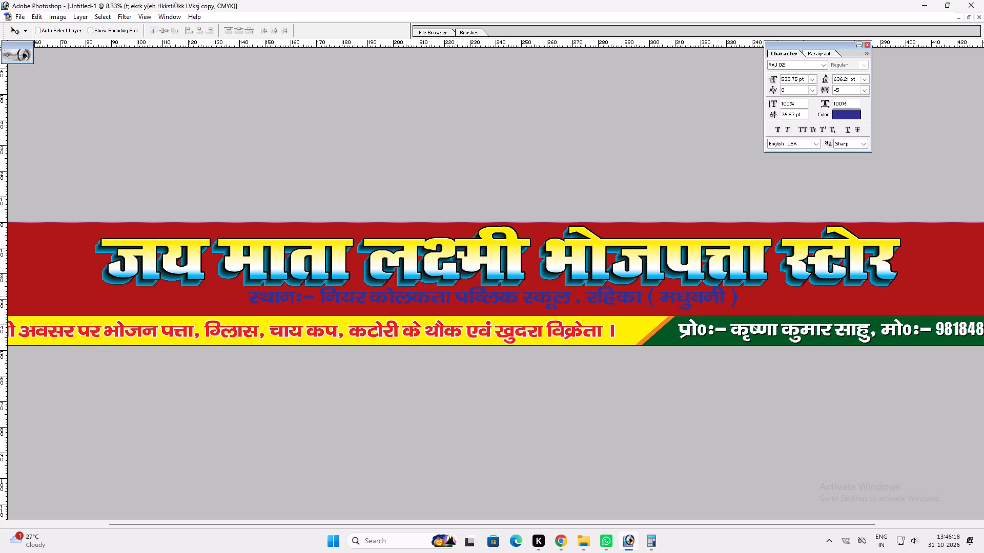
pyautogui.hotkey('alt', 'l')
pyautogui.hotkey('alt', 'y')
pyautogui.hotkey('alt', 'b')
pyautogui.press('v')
# Scale the blue address line below the heading down proportionally to about 534 pt.
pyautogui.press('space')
pyautogui.keyDown('ctrl'); pyautogui.click(722, 296); pyautogui.keyUp('ctrl')
pyautogui.hotkey('ctrl', 't')
pyautogui.keyDown('shift'); pyautogui.moveTo(739, 282); pyautogui.dragTo(727, 285); pyautogui.keyUp('shift')
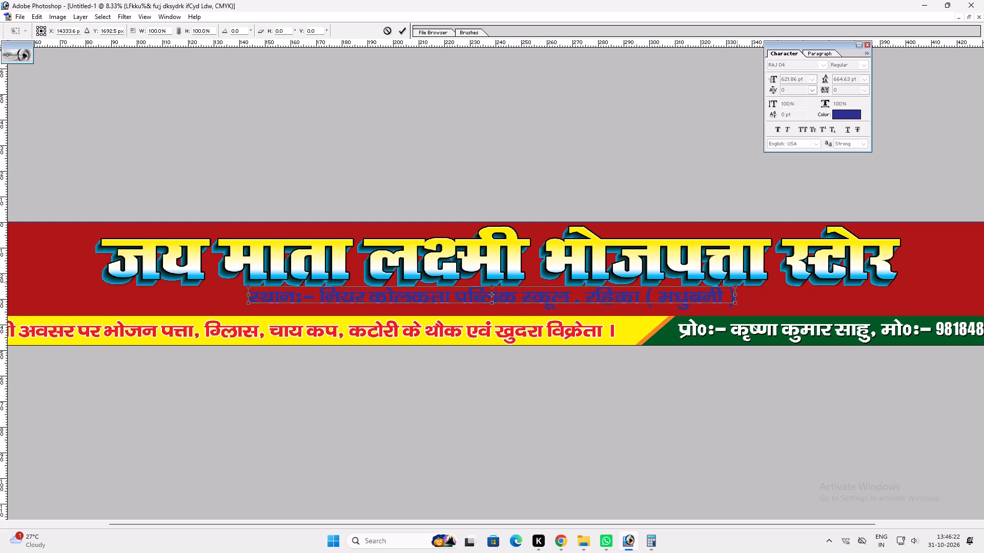
pyautogui.keyDown('shift'); pyautogui.moveTo(727, 285); pyautogui.dragTo(670, 288); pyautogui.keyUp('shift')
pyautogui.hotkey('shift', 'Return')
# Change the font of the whole address line to RAJ 08.
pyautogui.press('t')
pyautogui.click(649, 299)
pyautogui.hotkey('ctrl', 'a')
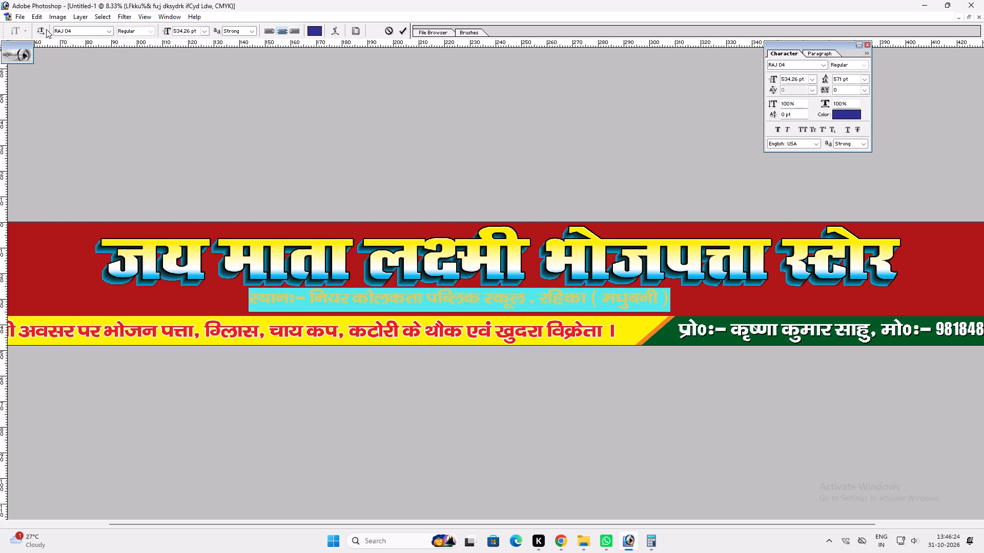
pyautogui.click(72, 29)
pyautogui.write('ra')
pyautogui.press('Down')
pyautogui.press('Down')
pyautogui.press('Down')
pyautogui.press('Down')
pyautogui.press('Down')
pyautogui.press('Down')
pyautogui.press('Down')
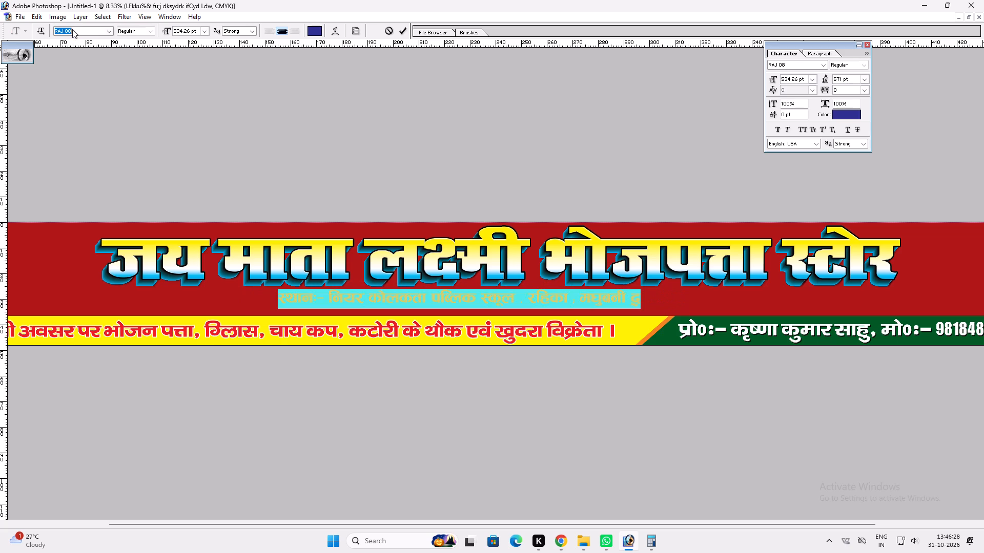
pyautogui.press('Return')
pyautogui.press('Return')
# Enlarge the address line with Free Transform to a text size of about 656 pt.
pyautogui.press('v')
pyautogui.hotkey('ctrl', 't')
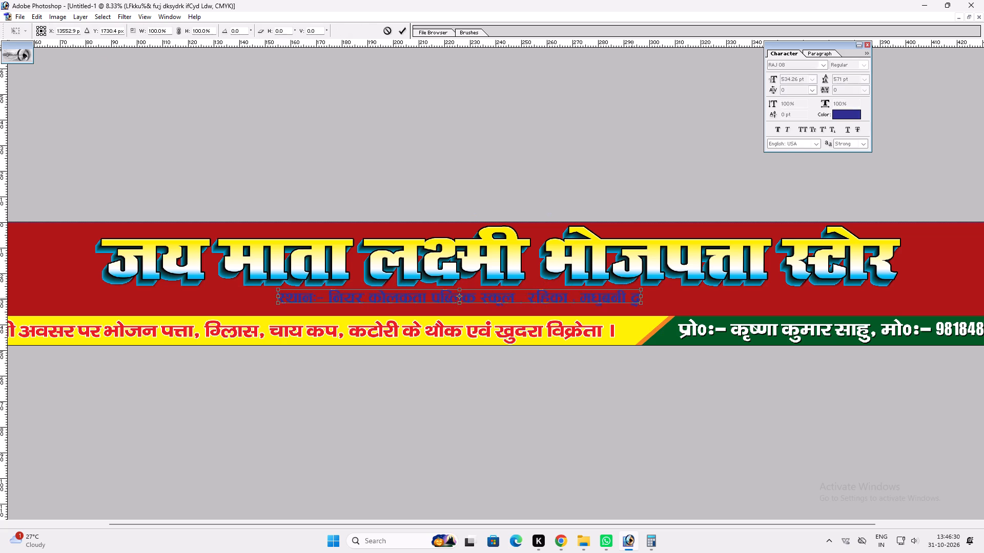
pyautogui.keyDown('shift'); pyautogui.moveTo(640, 304); pyautogui.dragTo(722, 302); pyautogui.keyUp('shift')
pyautogui.hotkey('shift', 'Return')
pyautogui.press('Return')
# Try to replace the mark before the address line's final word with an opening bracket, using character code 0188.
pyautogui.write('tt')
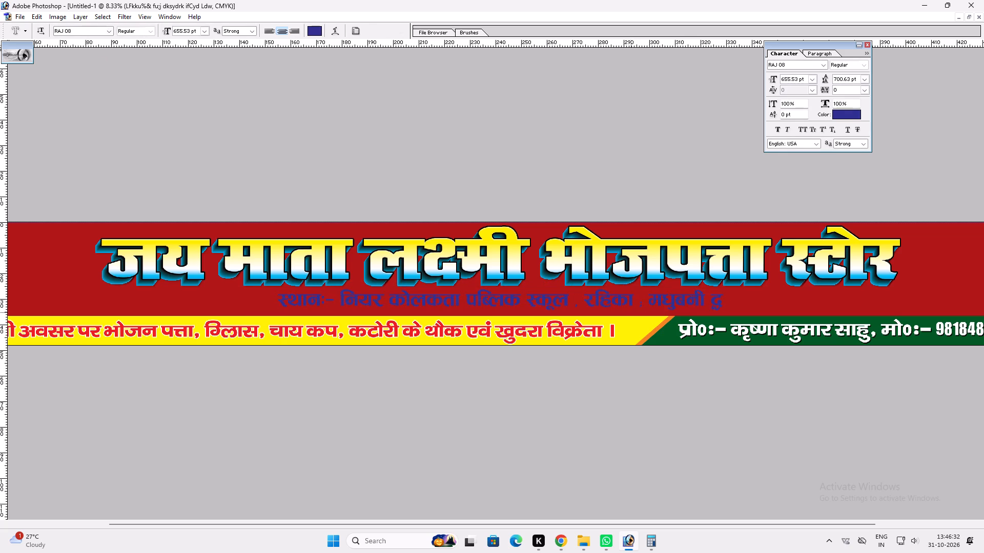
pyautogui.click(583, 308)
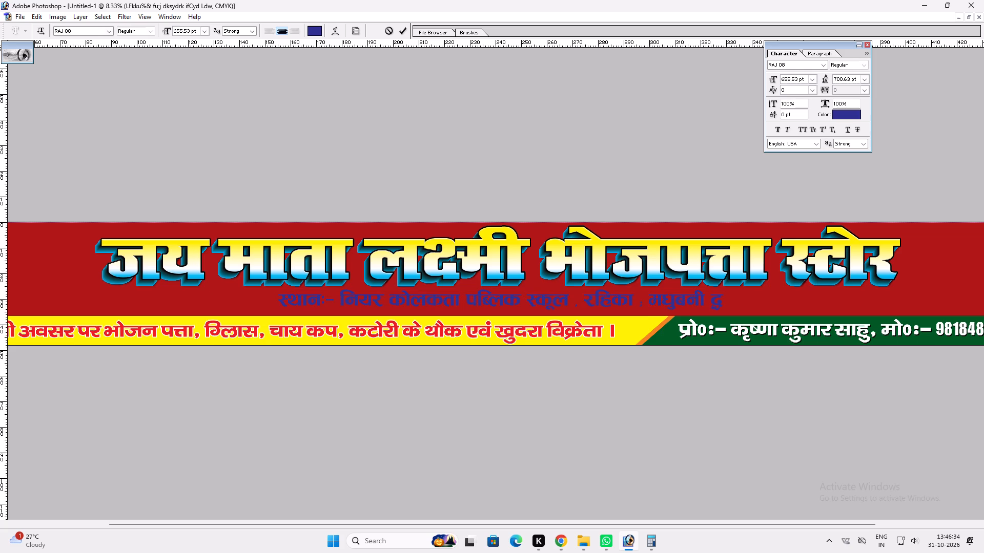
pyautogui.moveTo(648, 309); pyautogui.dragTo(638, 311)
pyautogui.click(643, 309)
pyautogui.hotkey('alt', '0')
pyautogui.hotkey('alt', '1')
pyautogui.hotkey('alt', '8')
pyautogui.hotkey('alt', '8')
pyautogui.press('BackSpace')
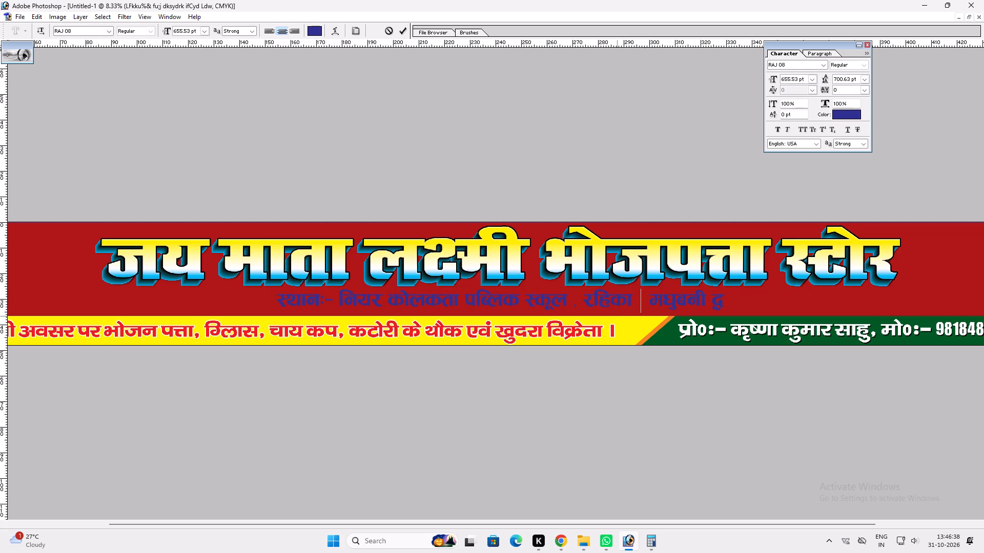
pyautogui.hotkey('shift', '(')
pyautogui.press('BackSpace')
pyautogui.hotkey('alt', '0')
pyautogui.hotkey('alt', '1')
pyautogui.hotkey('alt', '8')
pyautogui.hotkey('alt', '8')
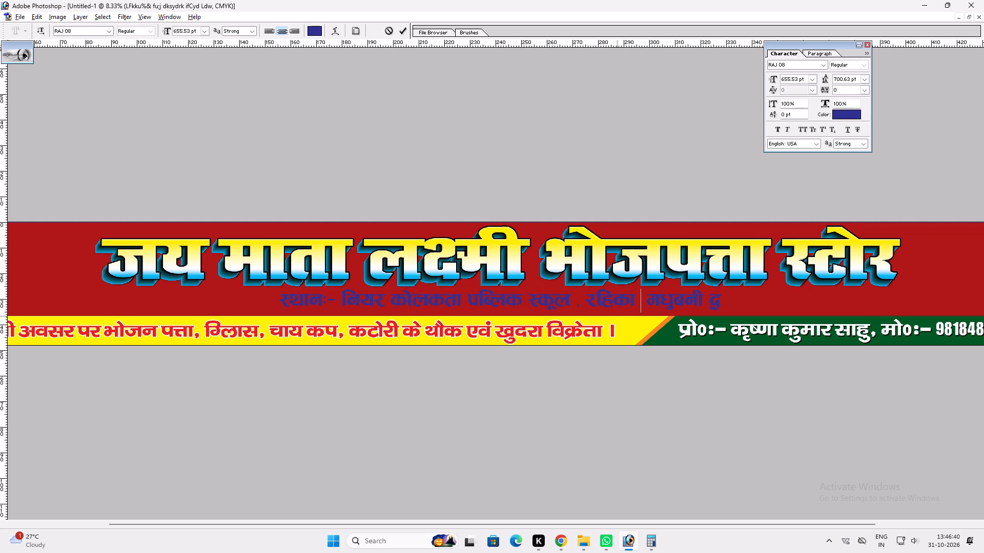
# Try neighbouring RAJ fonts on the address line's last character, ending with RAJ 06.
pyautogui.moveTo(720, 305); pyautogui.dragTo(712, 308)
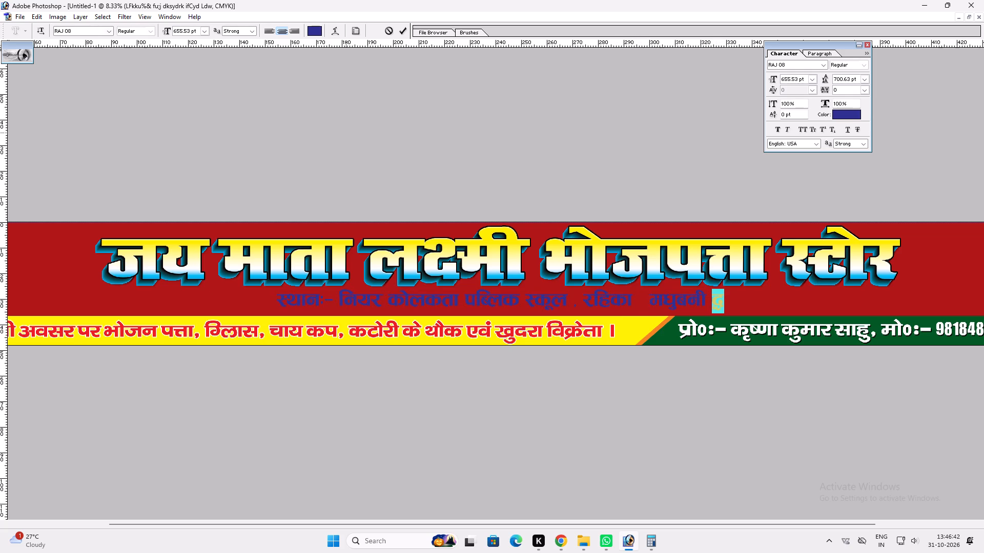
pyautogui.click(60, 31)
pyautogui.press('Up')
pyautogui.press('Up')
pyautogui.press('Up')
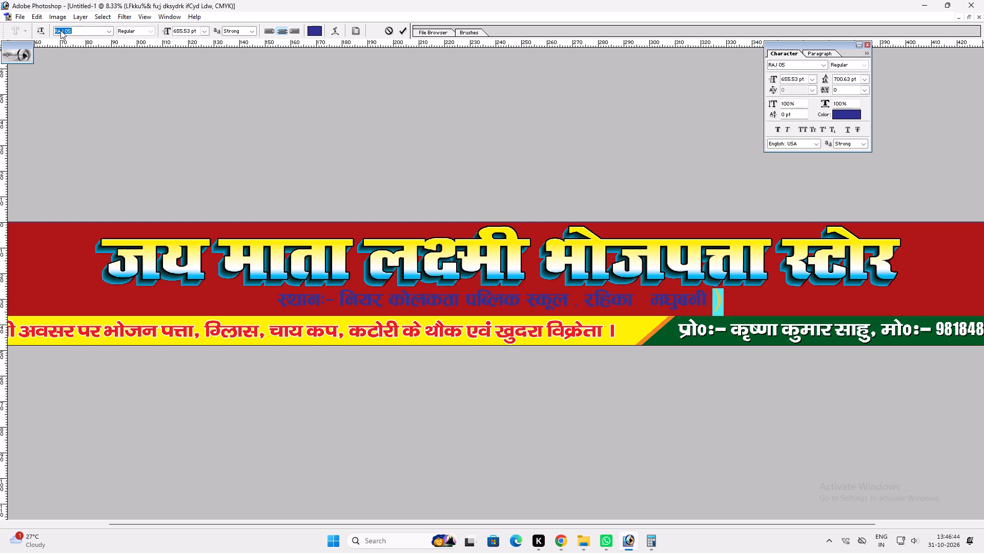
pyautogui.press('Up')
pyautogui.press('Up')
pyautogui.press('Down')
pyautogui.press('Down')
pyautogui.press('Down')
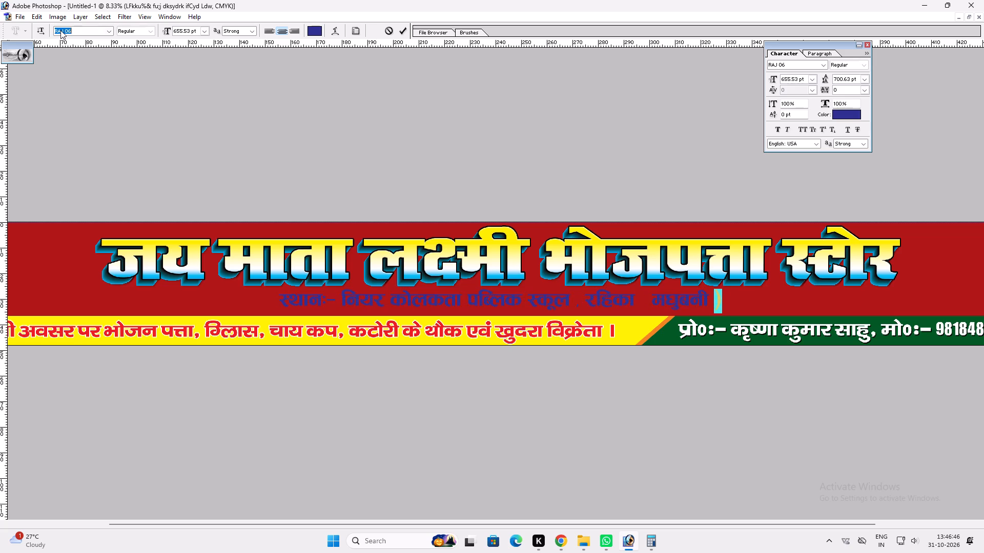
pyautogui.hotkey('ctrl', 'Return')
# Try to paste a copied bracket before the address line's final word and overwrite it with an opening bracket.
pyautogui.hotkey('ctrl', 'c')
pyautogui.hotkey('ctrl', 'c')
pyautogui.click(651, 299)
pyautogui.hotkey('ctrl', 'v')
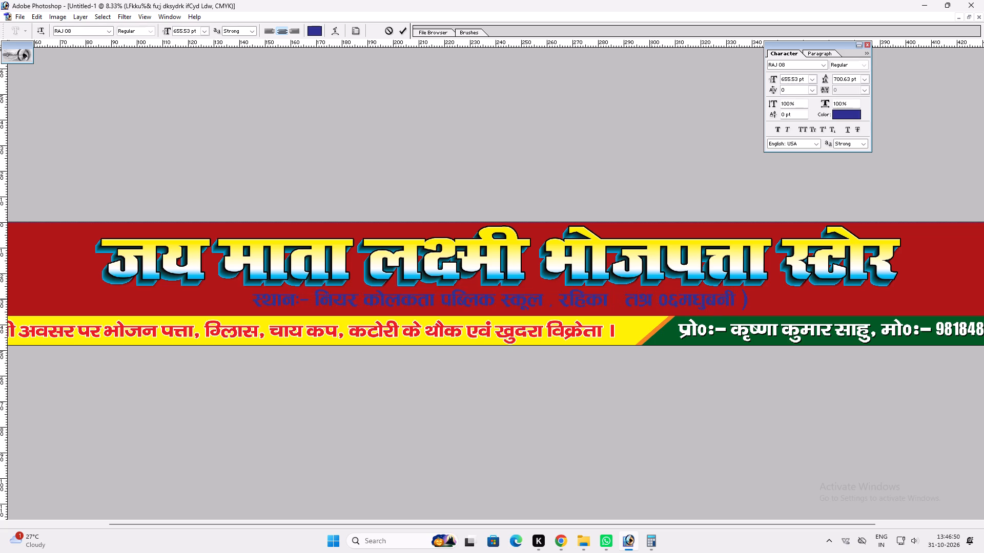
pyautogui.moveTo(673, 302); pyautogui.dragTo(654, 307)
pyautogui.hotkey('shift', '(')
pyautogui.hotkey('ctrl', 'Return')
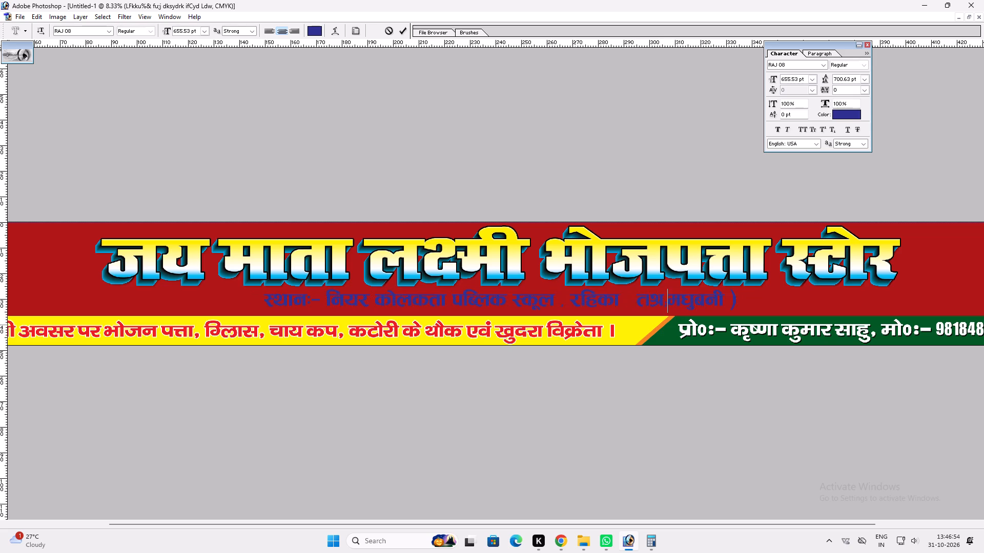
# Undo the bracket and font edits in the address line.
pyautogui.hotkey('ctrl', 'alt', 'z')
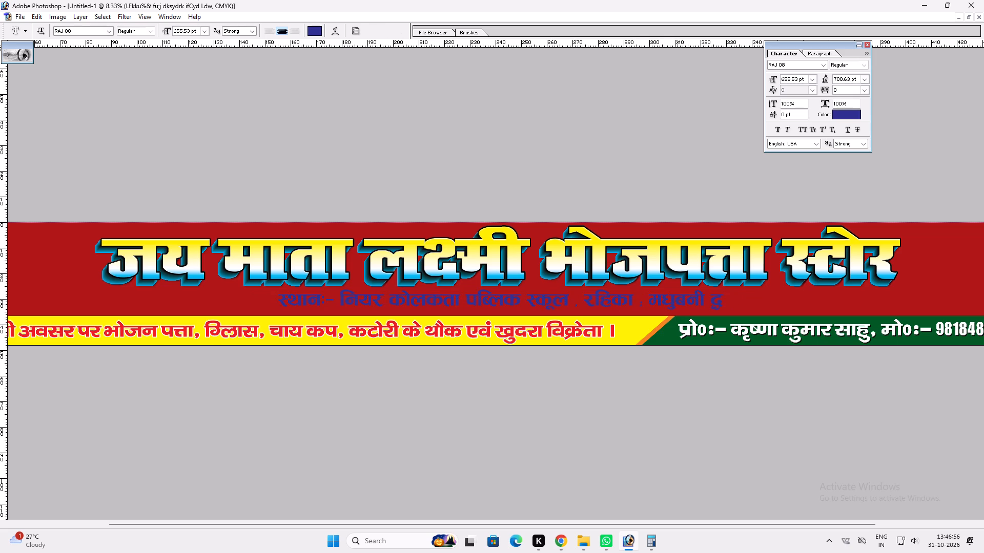
# Retype the end of the address line: the final word's last letter, a space and a closing bracket character.
pyautogui.moveTo(720, 302); pyautogui.dragTo(701, 302)
pyautogui.hotkey('shift', ')')
pyautogui.press('BackSpace')
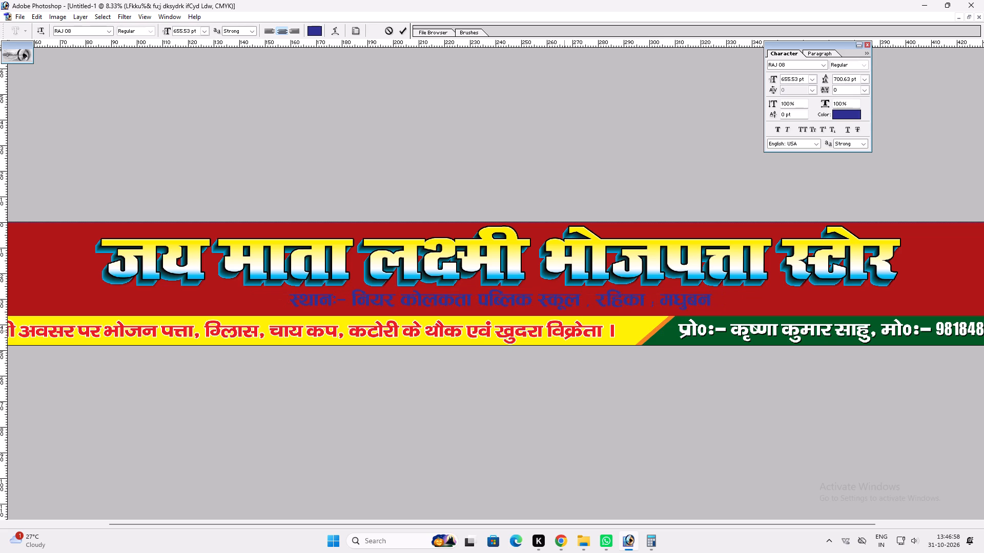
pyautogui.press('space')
pyautogui.press('BackSpace')
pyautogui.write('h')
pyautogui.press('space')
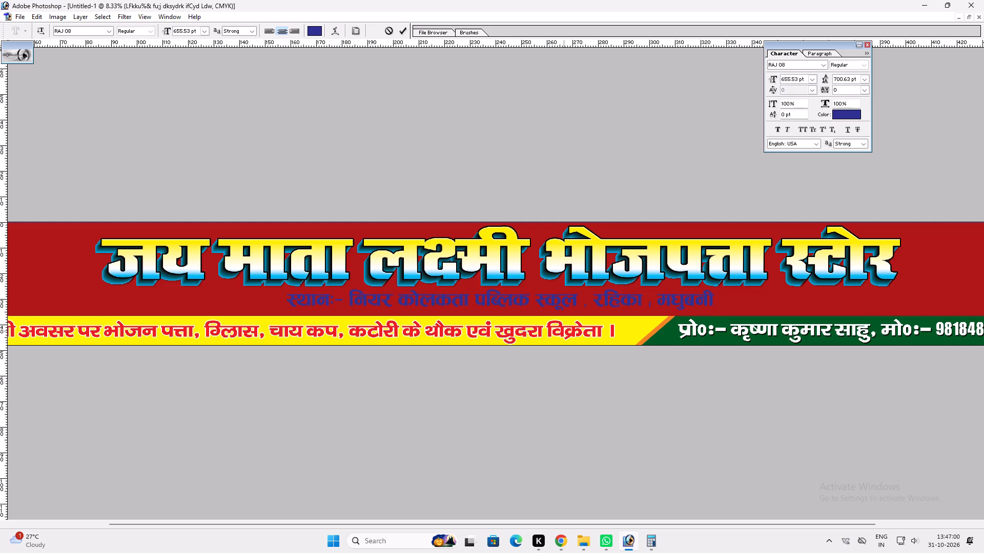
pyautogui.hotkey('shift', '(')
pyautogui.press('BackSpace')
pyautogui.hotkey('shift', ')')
# Change the font of the address line's closing bracket character to RAJ 06.
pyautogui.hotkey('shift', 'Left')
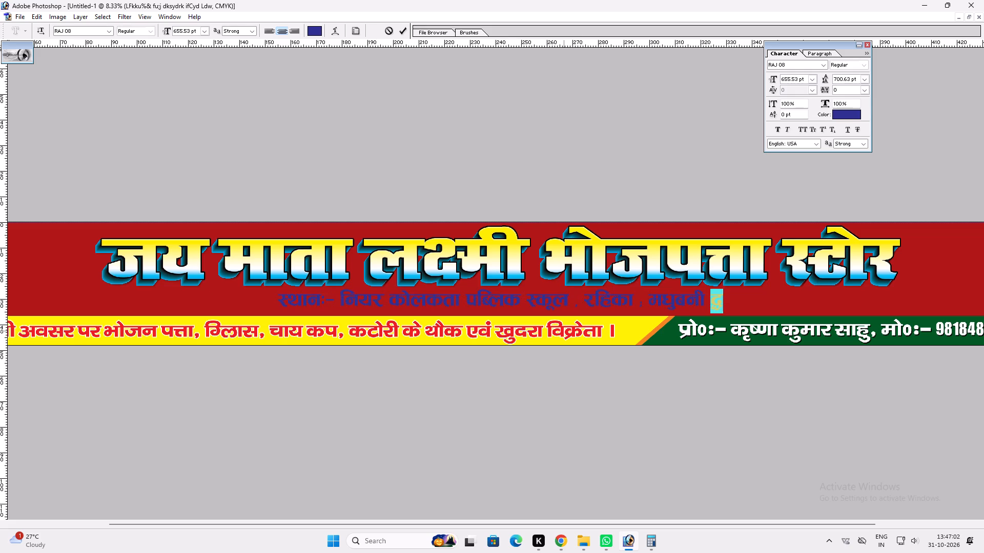
pyautogui.click(79, 31)
pyautogui.press('Up')
pyautogui.press('Up')
pyautogui.press('Up')
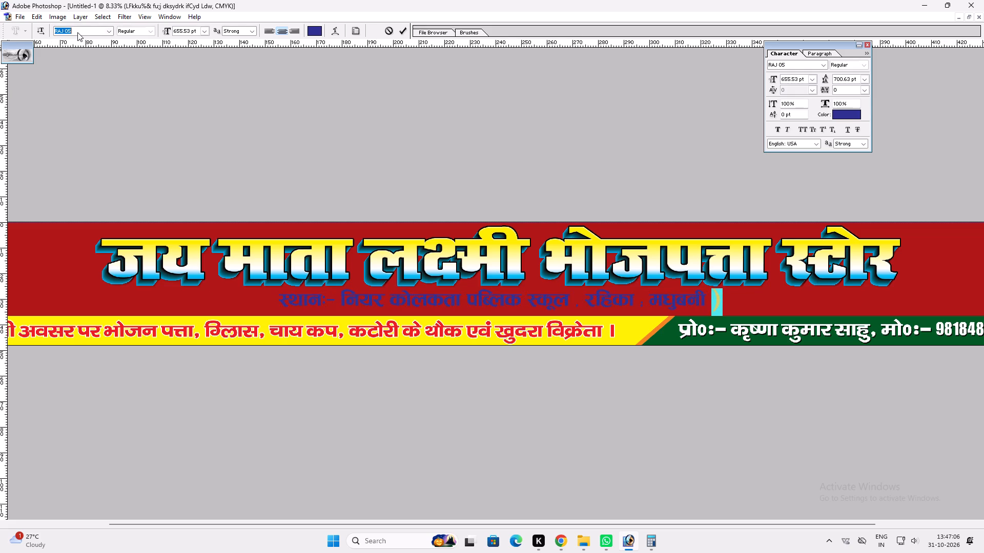
pyautogui.press('Up')
pyautogui.press('Down')
pyautogui.press('Up')
pyautogui.press('Up')
pyautogui.press('Down')
pyautogui.press('Down')
pyautogui.press('Down')
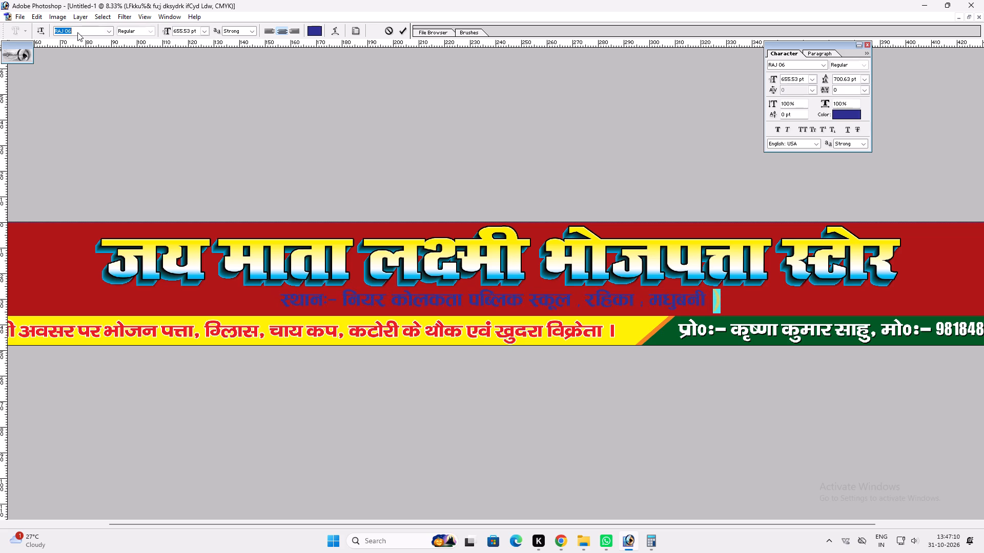
pyautogui.press('Return')
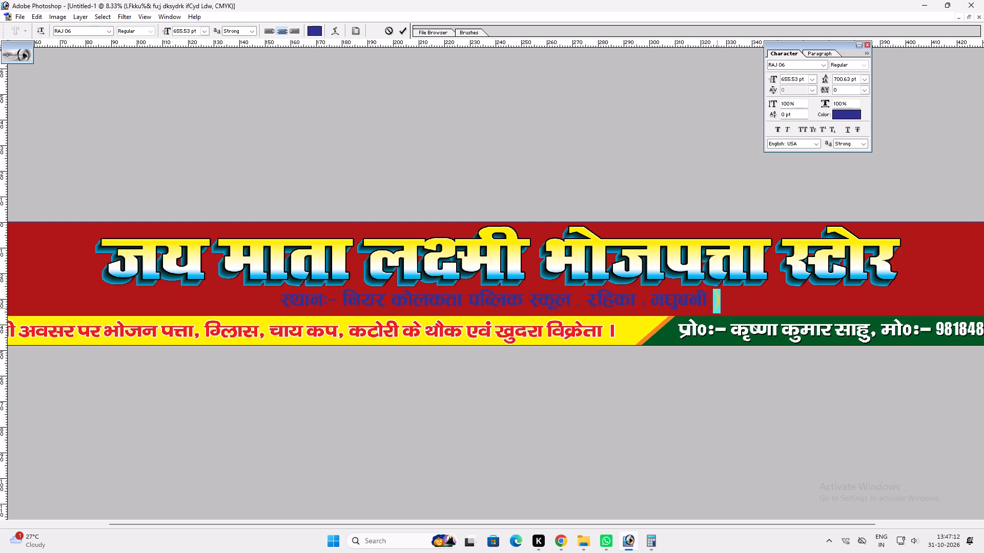
# Delete the space between the address line's final word and the closing bracket.
pyautogui.click(717, 308)
pyautogui.click(715, 308)
pyautogui.press('BackSpace')
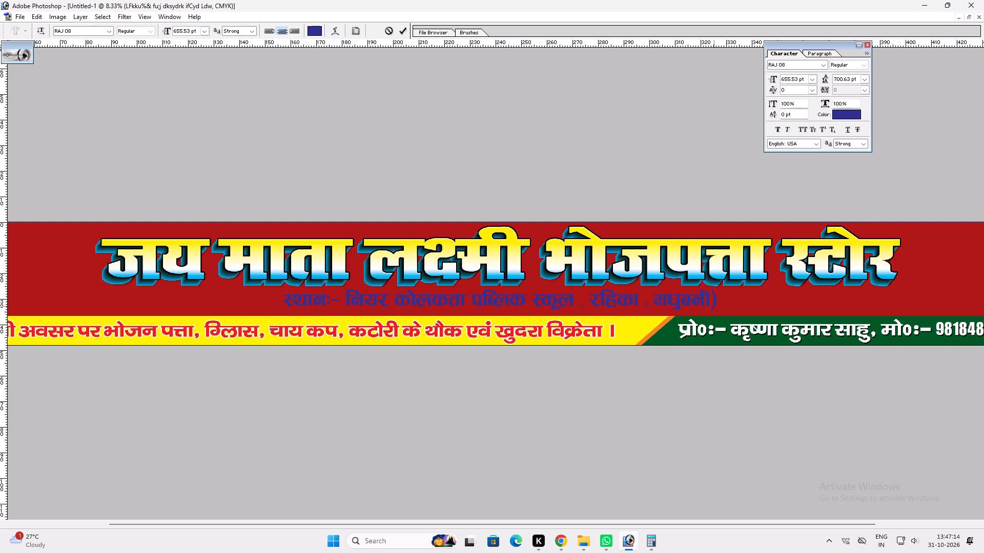
# Replace the mark before the address line's final word with an opening bracket, pasting the closing bracket first to carry over RAJ 06.
pyautogui.moveTo(711, 300); pyautogui.dragTo(713, 300)
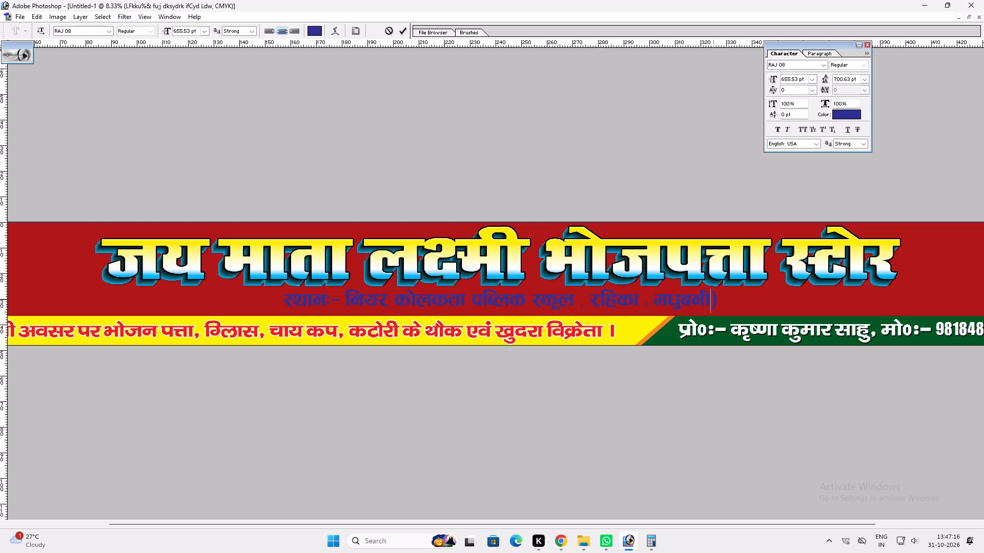
pyautogui.moveTo(713, 300); pyautogui.dragTo(717, 299)
pyautogui.hotkey('ctrl', 'c')
pyautogui.click(648, 307)
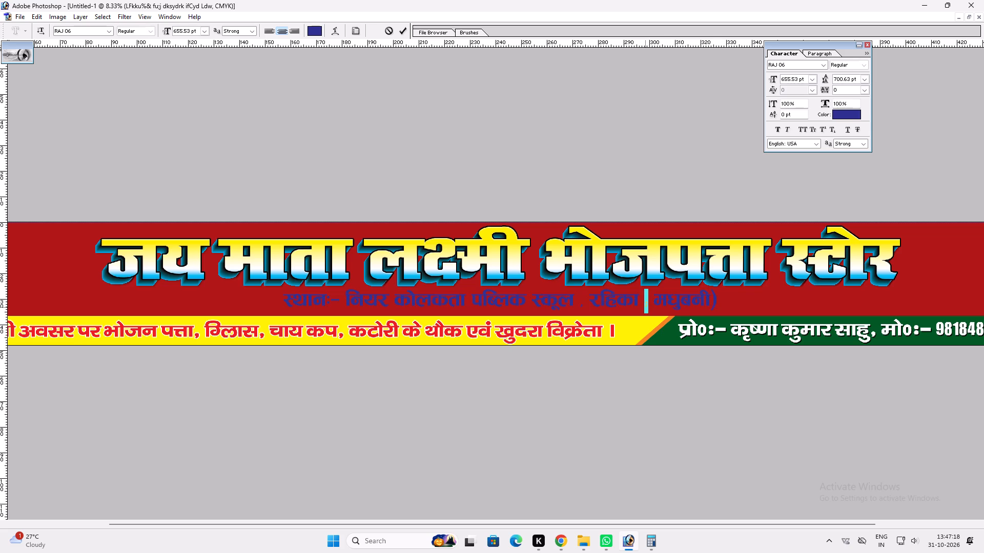
pyautogui.hotkey('ctrl', 'v')
pyautogui.moveTo(644, 308); pyautogui.dragTo(648, 307)
pyautogui.hotkey('shift', '(')
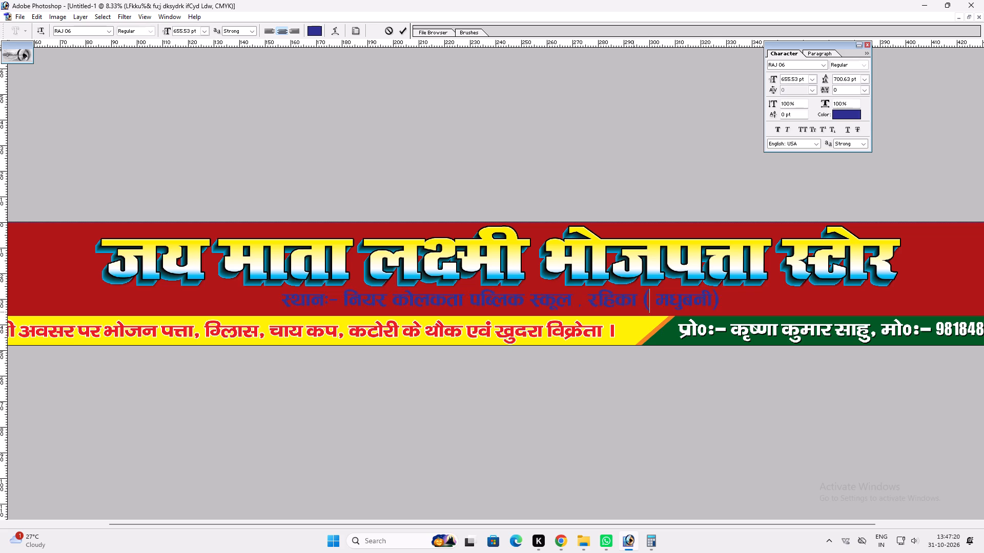
pyautogui.click(652, 302)
pyautogui.click(658, 299)
# Delete the space after the opening bracket in the address line and commit the text edit.
pyautogui.press('BackSpace')
pyautogui.click(643, 304)
pyautogui.press('Return')
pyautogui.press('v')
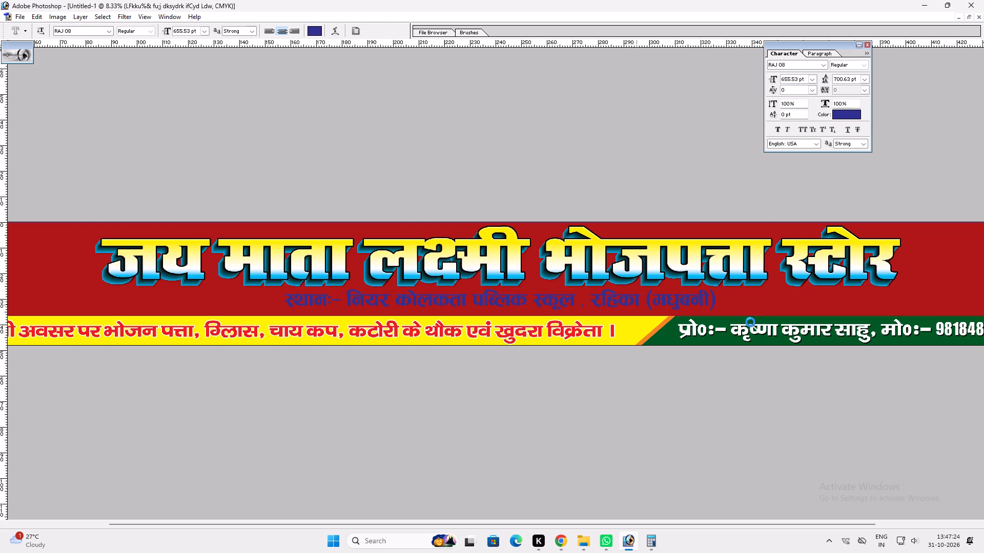
# Enlarge the address line slightly with Free Transform, extending it toward the banner's right end.
pyautogui.hotkey('ctrl', 't')
pyautogui.keyDown('shift'); pyautogui.moveTo(714, 302); pyautogui.dragTo(742, 293); pyautogui.keyUp('shift')
pyautogui.hotkey('shift', 'Return')
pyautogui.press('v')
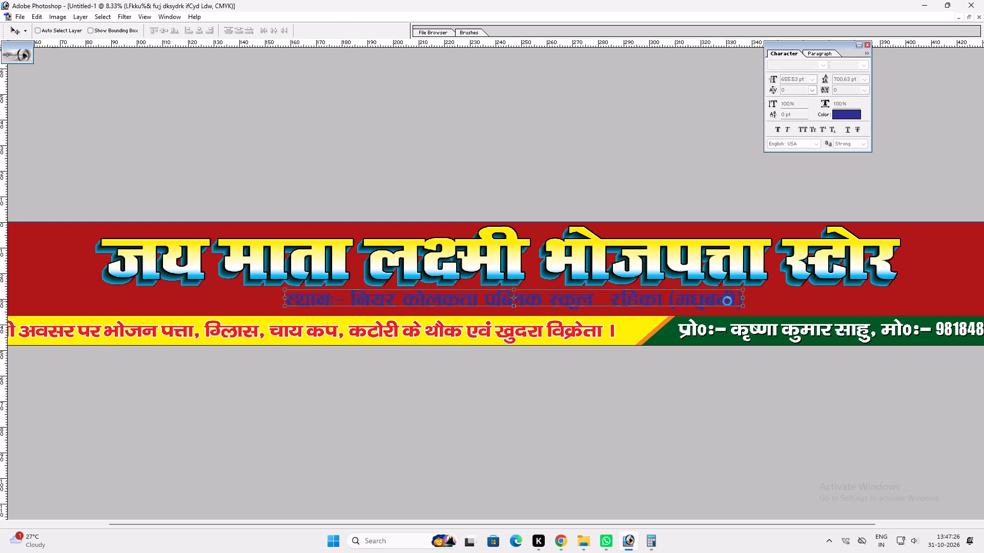
# Recolour the whole address line from dark blue to white using the background colour fill.
pyautogui.click(672, 311)
pyautogui.hotkey('ctrl', 'shift', 'BackSpace')
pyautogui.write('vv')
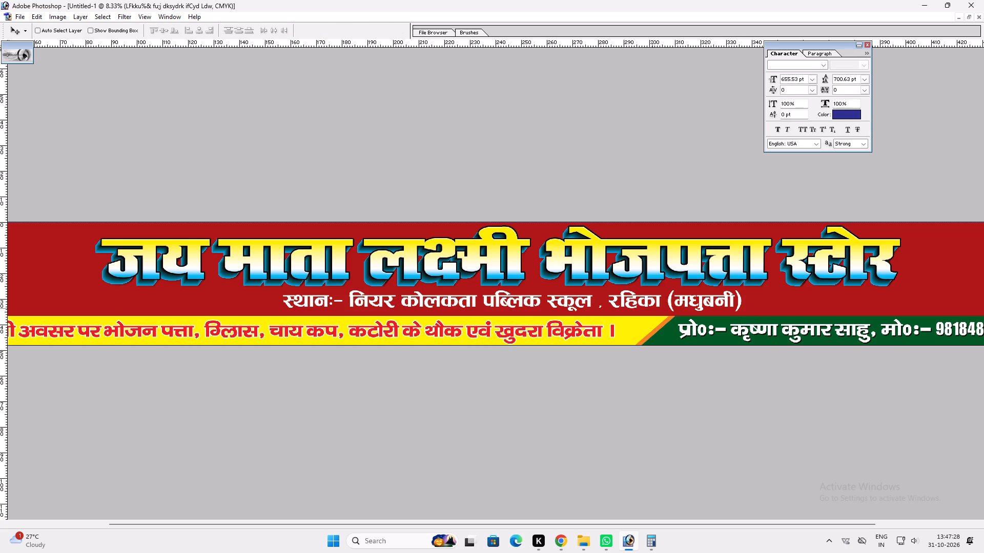
# Reposition and rescale the white address line so it sits slightly wider and centred beneath the Hindi heading.
pyautogui.moveTo(652, 308); pyautogui.dragTo(659, 307)
pyautogui.hotkey('ctrl', 't')
pyautogui.keyDown('alt'); pyautogui.keyDown('shift'); pyautogui.moveTo(750, 306); pyautogui.dragTo(728, 303); pyautogui.keyUp('shift'); pyautogui.keyUp('alt')
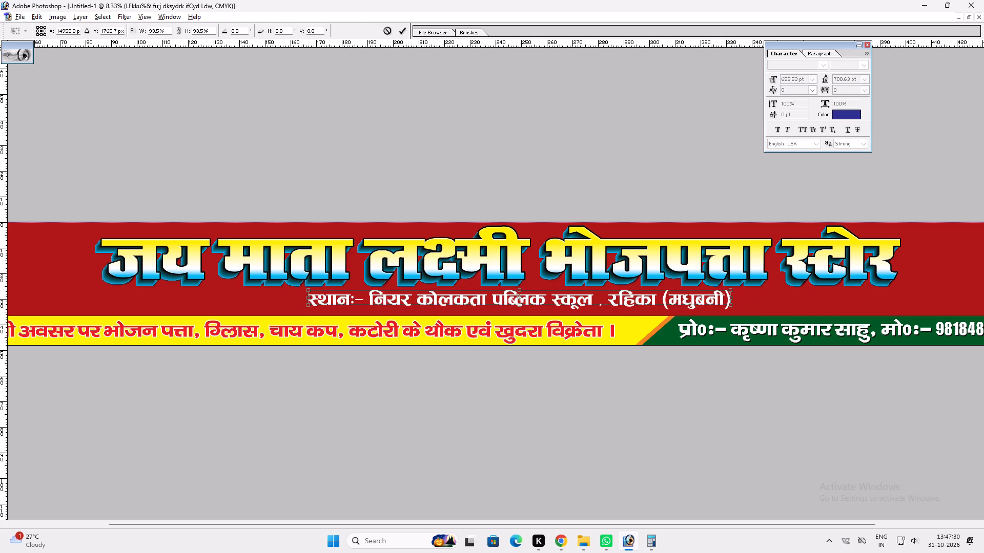
pyautogui.keyDown('alt'); pyautogui.keyDown('shift'); pyautogui.moveTo(728, 303); pyautogui.dragTo(725, 303); pyautogui.keyUp('shift'); pyautogui.keyUp('alt')
pyautogui.press('Return')
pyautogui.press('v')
pyautogui.keyDown('shift'); pyautogui.moveTo(652, 299); pyautogui.dragTo(627, 303); pyautogui.keyUp('shift')
pyautogui.hotkey('ctrl', 't')
pyautogui.keyDown('alt'); pyautogui.keyDown('shift'); pyautogui.moveTo(701, 296); pyautogui.dragTo(734, 289); pyautogui.keyUp('shift'); pyautogui.keyUp('alt')
pyautogui.press('Return')
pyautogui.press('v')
# Add a drop shadow to the address line with 100% opacity, reducing its size and increasing its distance.
pyautogui.hotkey('alt', 'l')
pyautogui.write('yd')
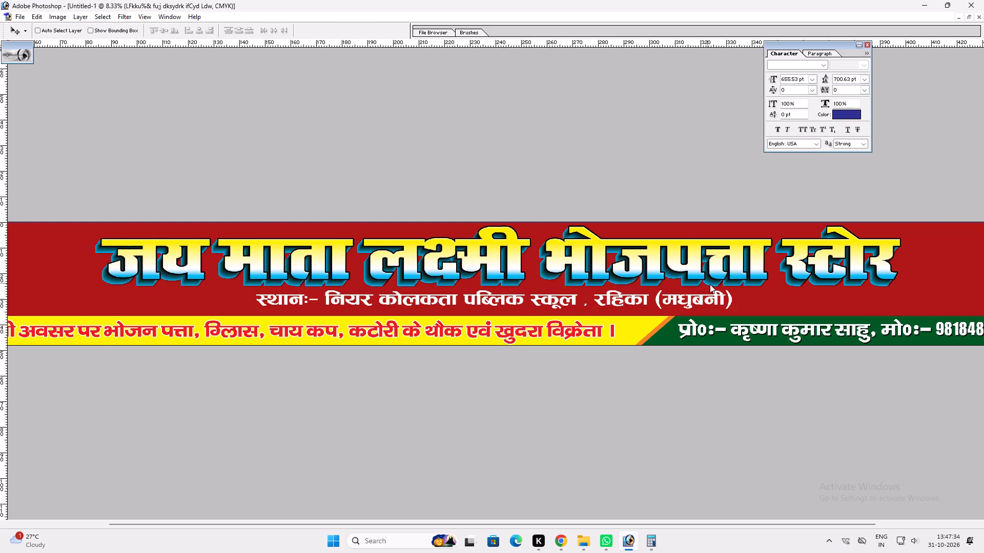
pyautogui.moveTo(893, 285); pyautogui.dragTo(908, 283)
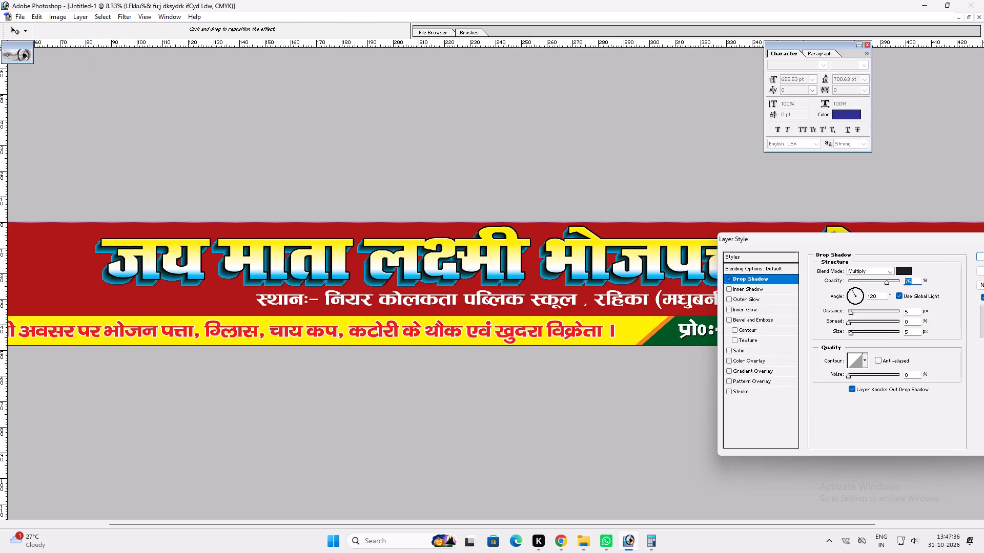
pyautogui.moveTo(908, 283); pyautogui.dragTo(916, 283)
pyautogui.moveTo(893, 282); pyautogui.dragTo(917, 282)
pyautogui.moveTo(850, 329); pyautogui.dragTo(844, 328)
pyautogui.click(850, 332)
pyautogui.moveTo(853, 313); pyautogui.dragTo(859, 312)
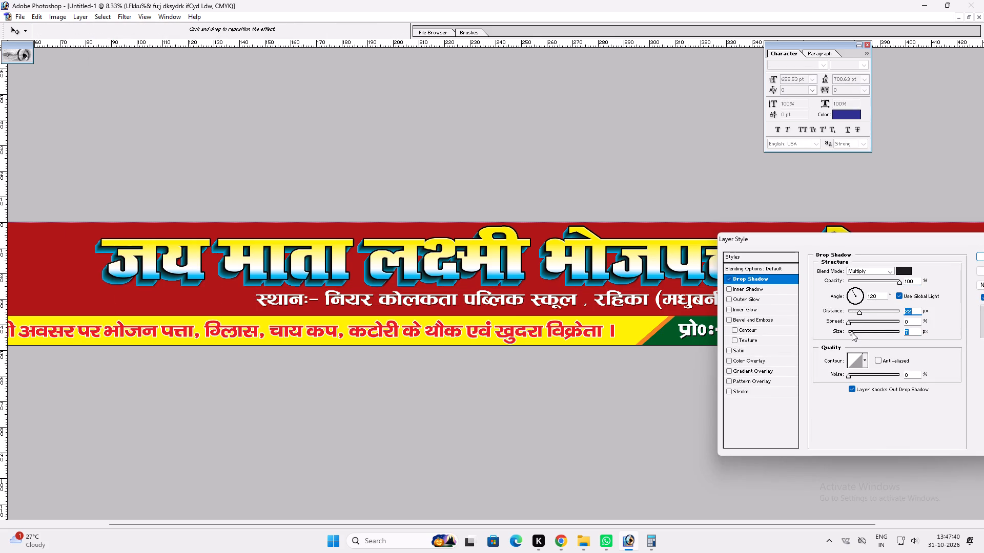